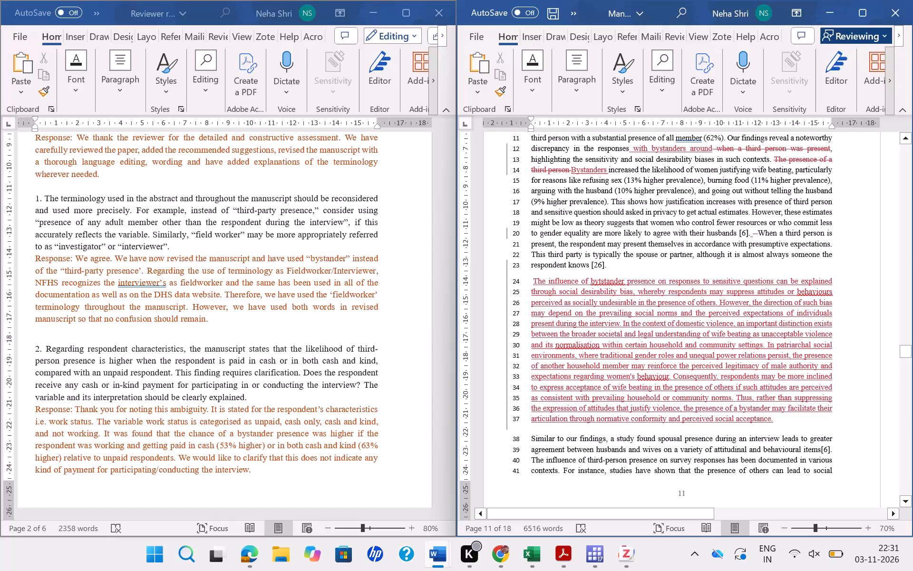
# Save the manuscript with its tracked paragraph on bystander presence and social desirability bias in the discussion.
pyautogui.scroll(-3, 707, 343)
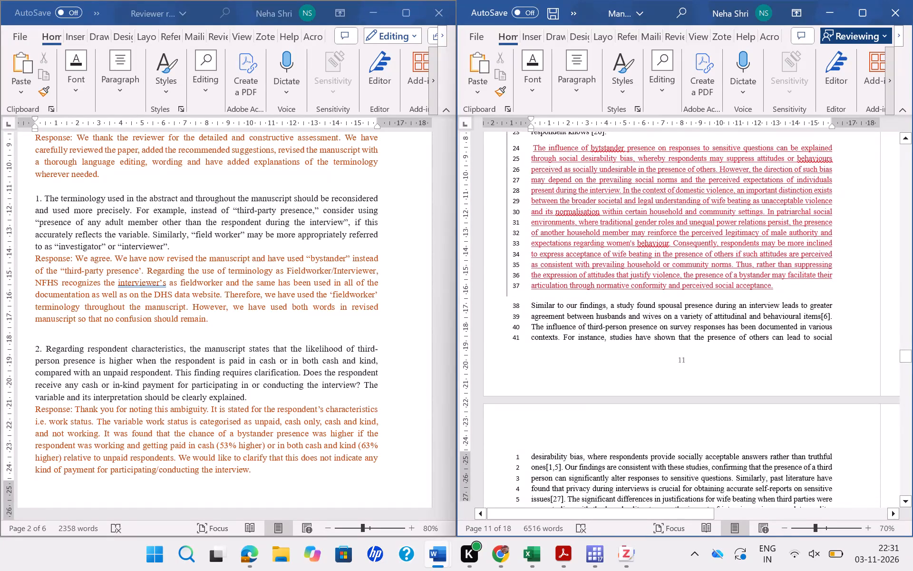
pyautogui.scroll(1, 707, 343)
pyautogui.scroll(-1, 707, 343)
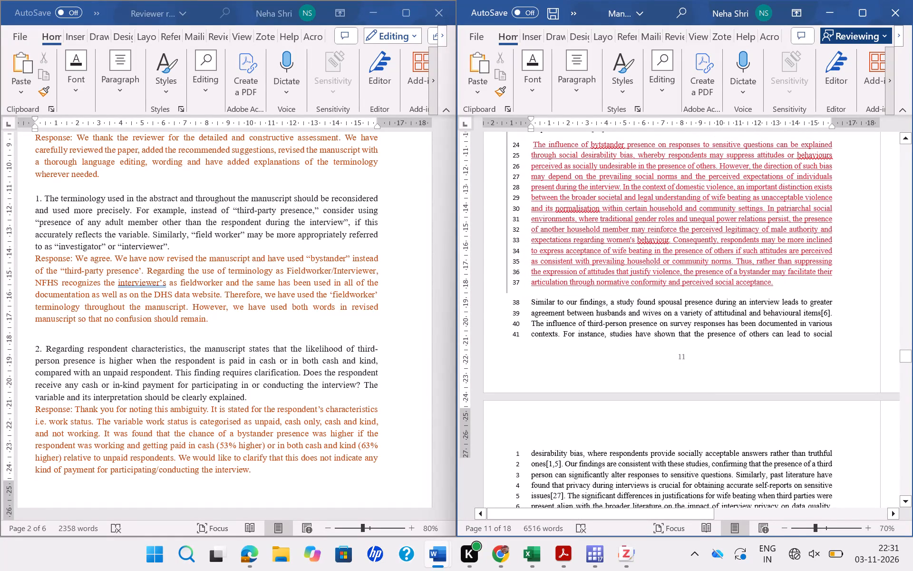
pyautogui.hotkey('ctrl', 's')
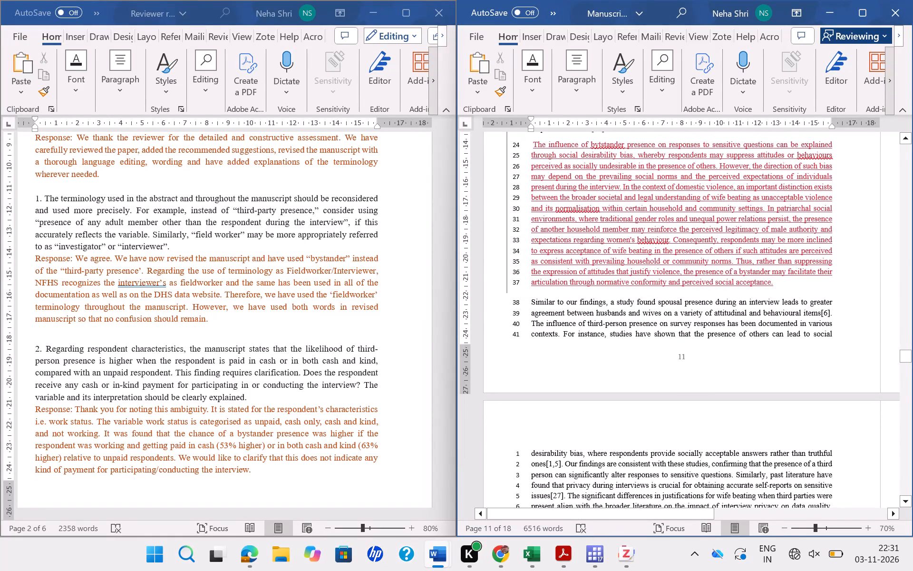
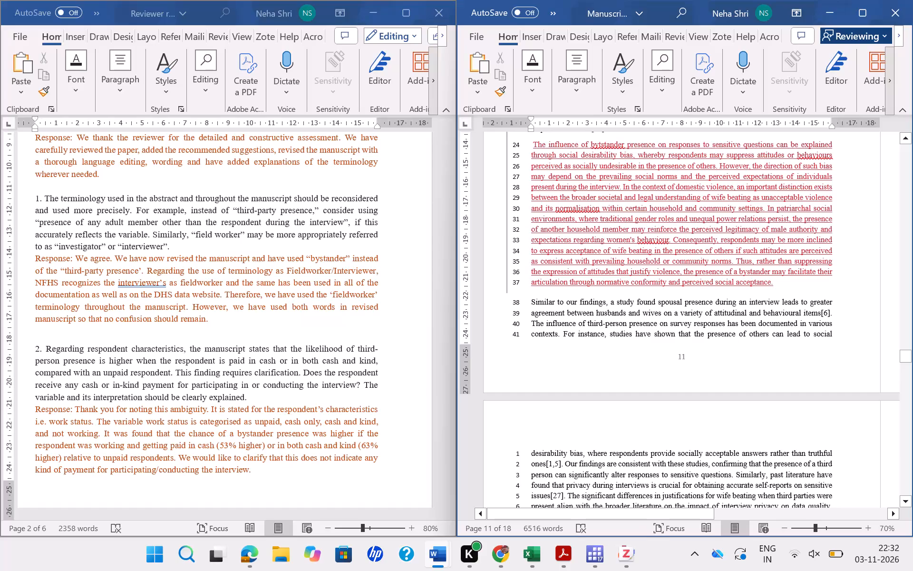
# Delete the final "s" of "leads" in the discussion sentence on spousal presence and agreement between husbands and wives.
pyautogui.click(798, 303)
pyautogui.press('BackSpace')
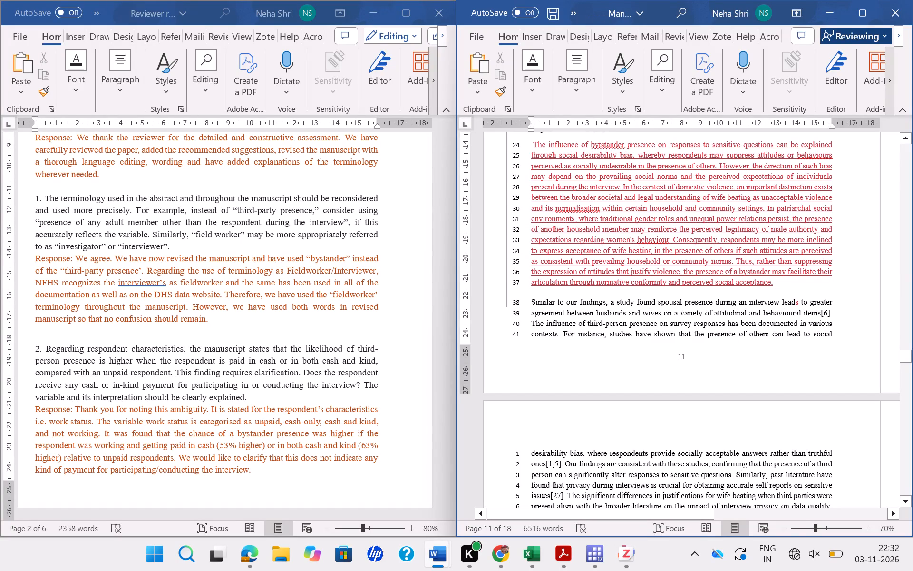
# Replace "presence of a third person" with "a bystander" in the discussion sentence beginning "Findings indicated that the likelihood of".
pyautogui.scroll(-1, 777, 346)
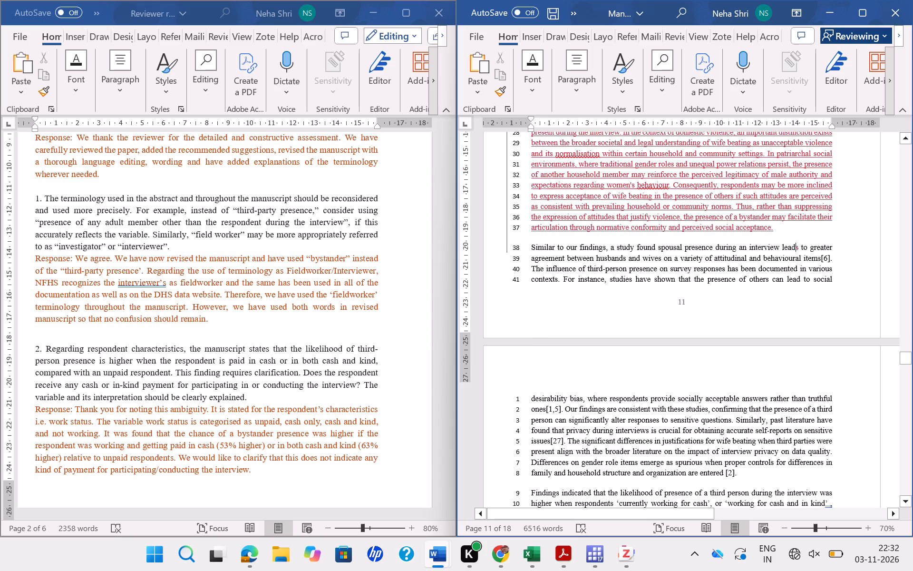
pyautogui.scroll(-1, 777, 346)
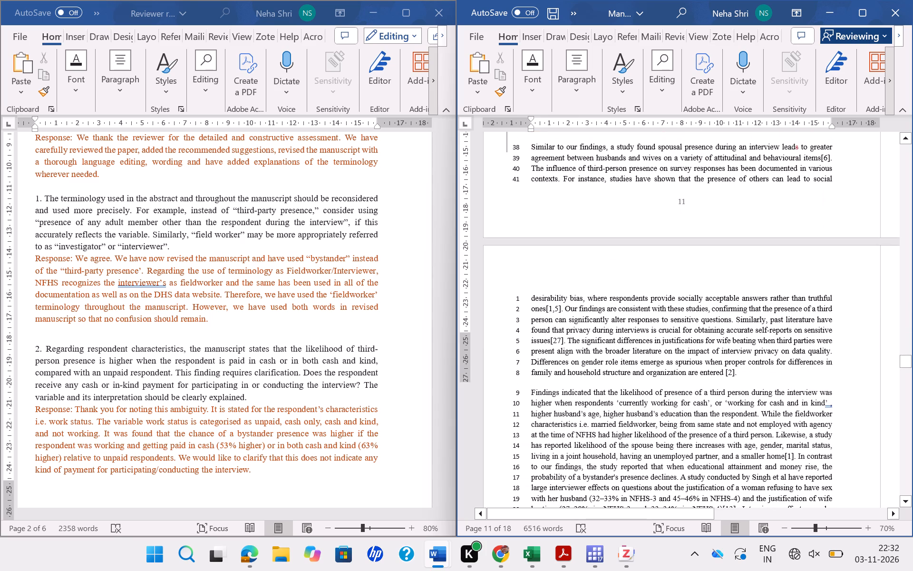
pyautogui.scroll(-1, 777, 346)
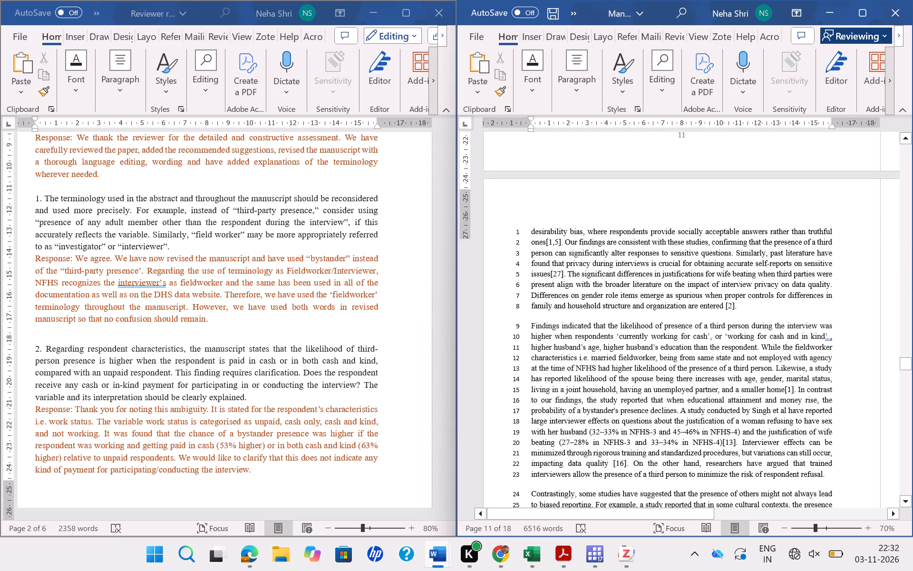
pyautogui.scroll(-2, 777, 346)
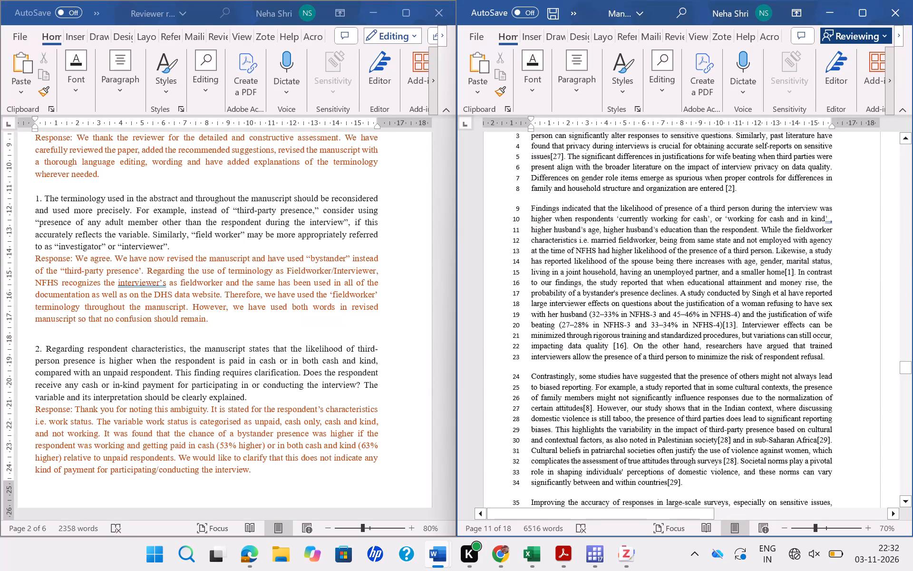
pyautogui.moveTo(664, 207); pyautogui.dragTo(748, 206)
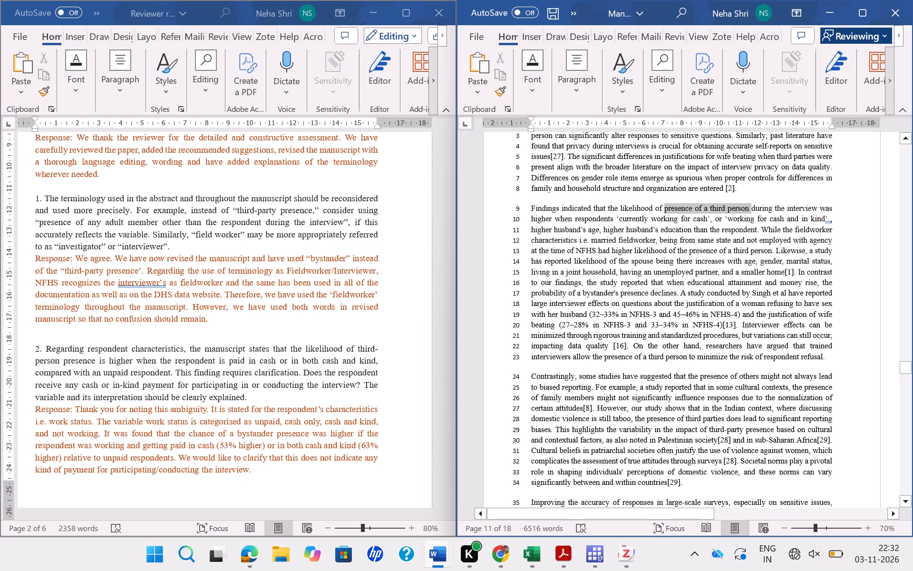
pyautogui.moveTo(748, 206); pyautogui.dragTo(752, 208)
pyautogui.press('BackSpace')
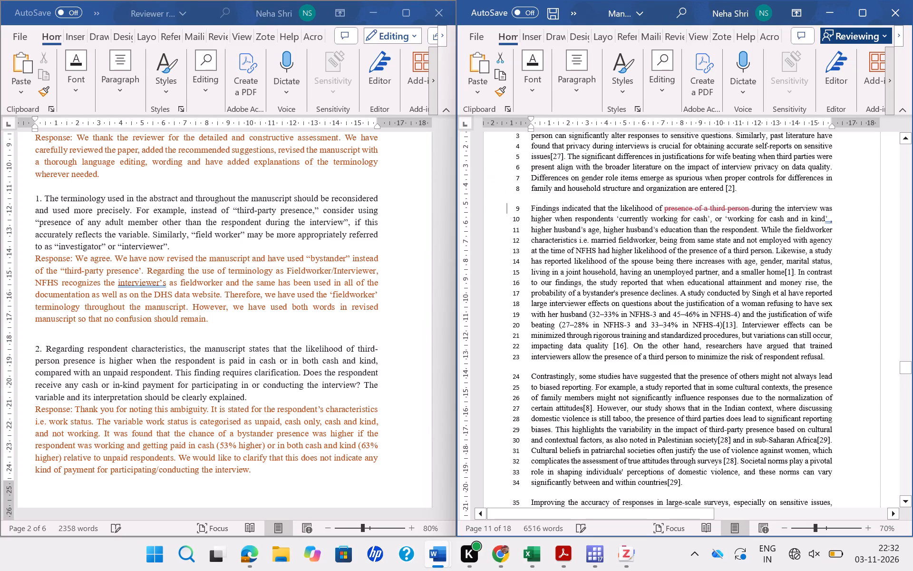
pyautogui.write('a bystander')
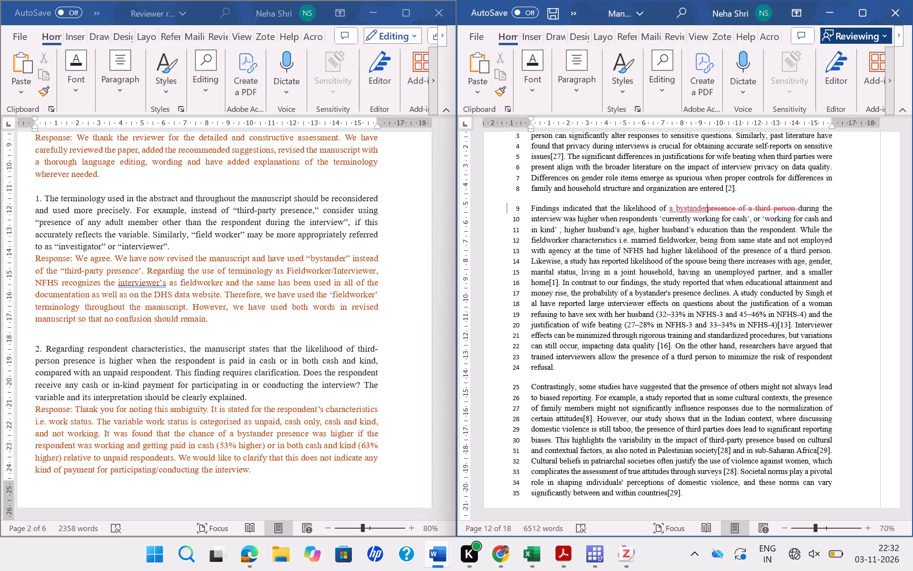
# Insert "work status was" after "respondents", before 'currently working for cash', in the same findings sentence.
pyautogui.click(659, 219)
pyautogui.write('work')
pyautogui.press('space')
pyautogui.write('status')
pyautogui.press('space')
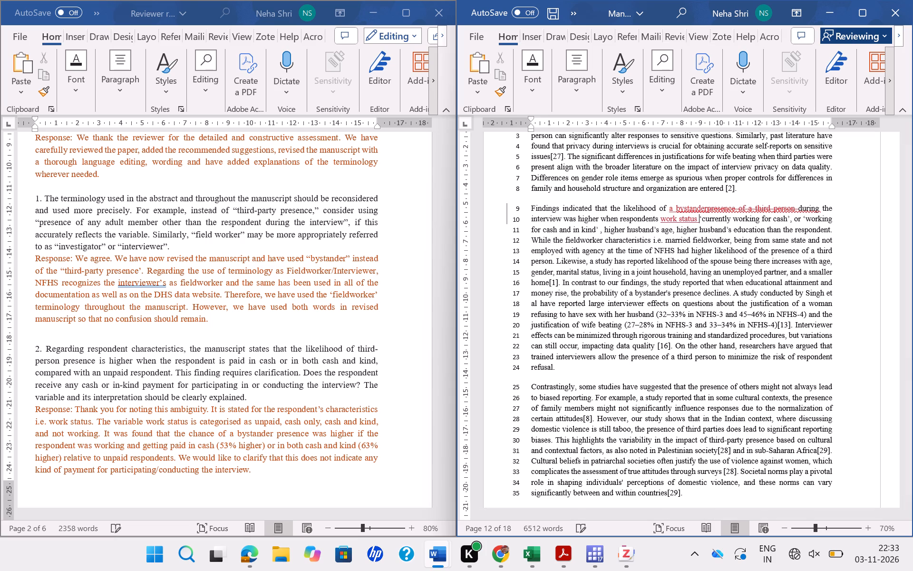
pyautogui.write('was')
pyautogui.press('space')
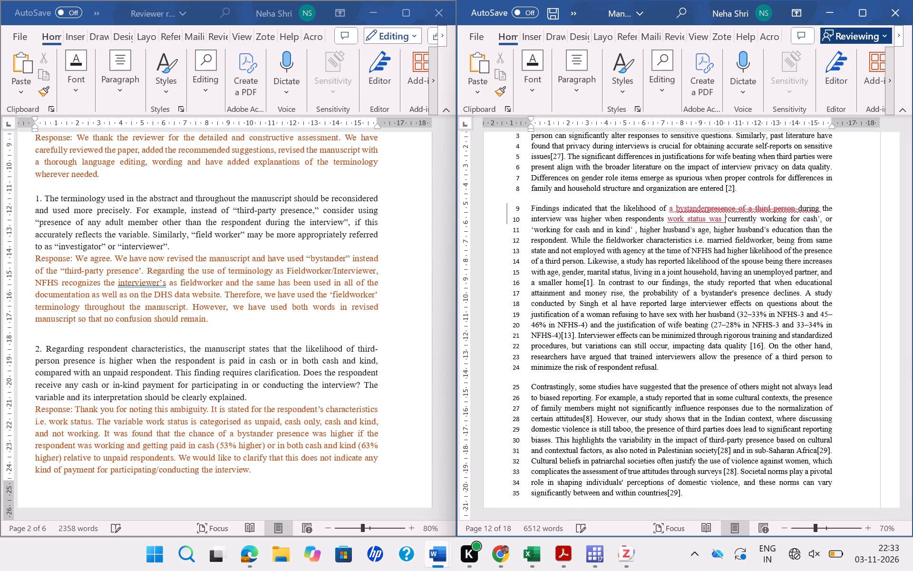
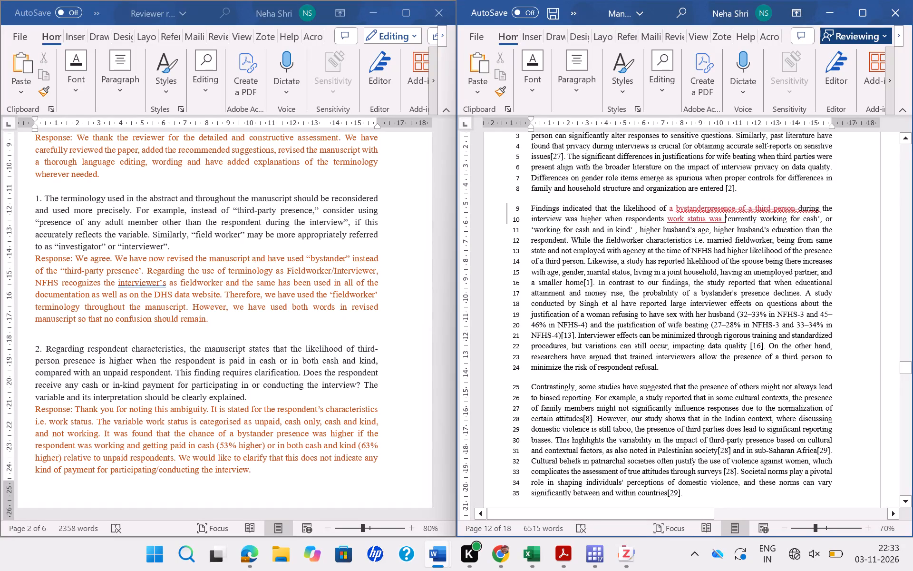
# Replace the inserted "work status was" with "were" before 'currently working for cash' in the discussion's findings sentence.
pyautogui.press('BackSpace')
pyautogui.press('BackSpace')
pyautogui.press('BackSpace')
pyautogui.press('BackSpace')
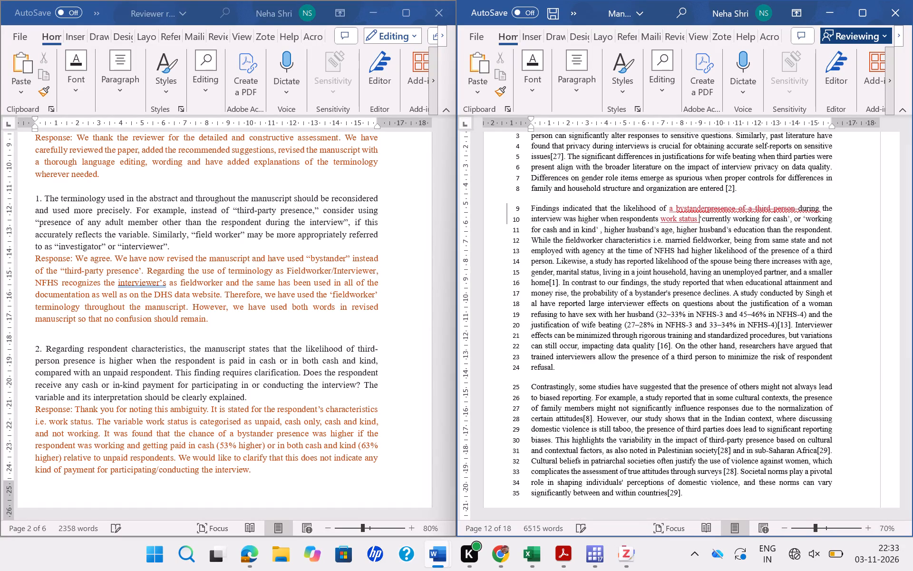
pyautogui.press('BackSpace')
pyautogui.press('BackSpace')
pyautogui.press('BackSpace')
pyautogui.press('BackSpace')
pyautogui.press('BackSpace')
pyautogui.press('BackSpace')
pyautogui.press('BackSpace')
pyautogui.press('BackSpace')
pyautogui.press('BackSpace')
pyautogui.press('BackSpace')
pyautogui.press('BackSpace')
pyautogui.press('BackSpace')
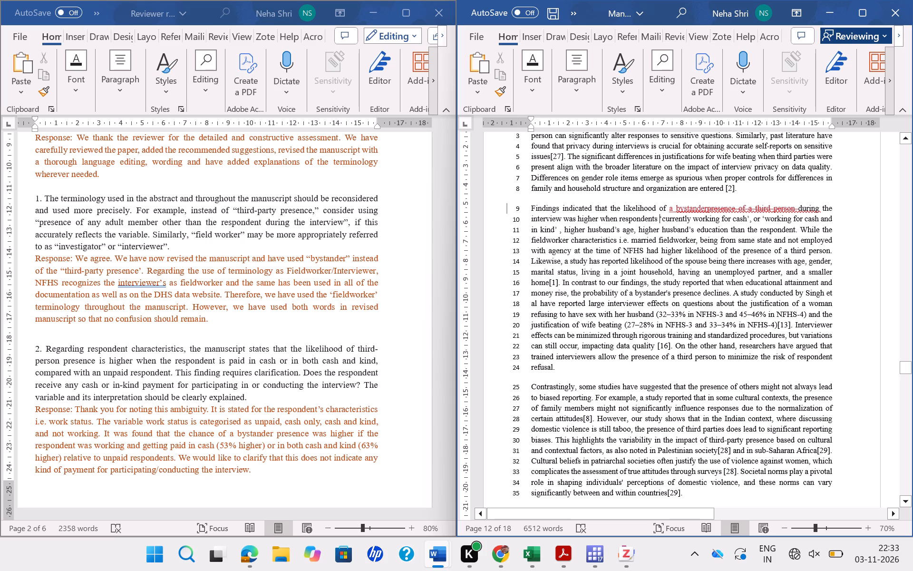
pyautogui.write('were')
pyautogui.press('space')
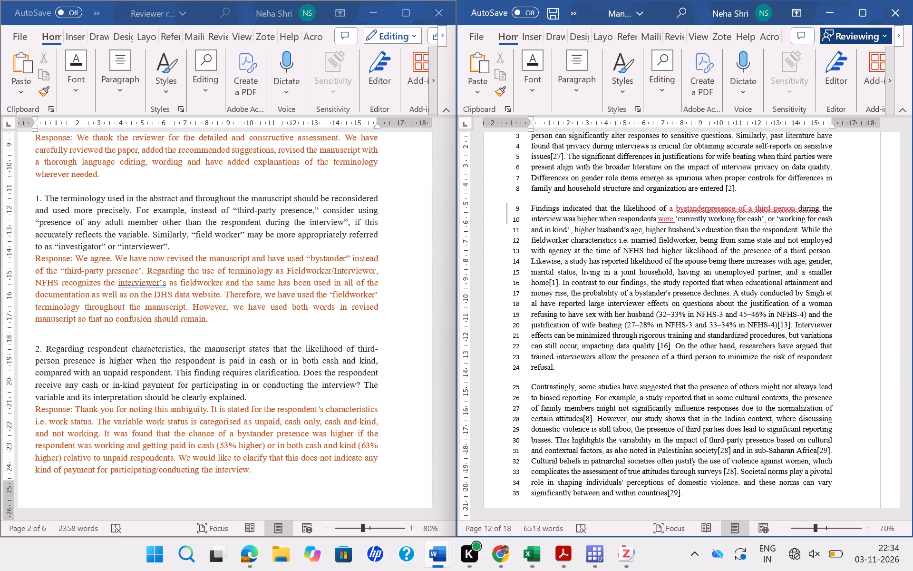
# Insert "had" before "higher husband's age" in the same findings sentence.
pyautogui.click(575, 232)
pyautogui.write('had')
pyautogui.press('space')
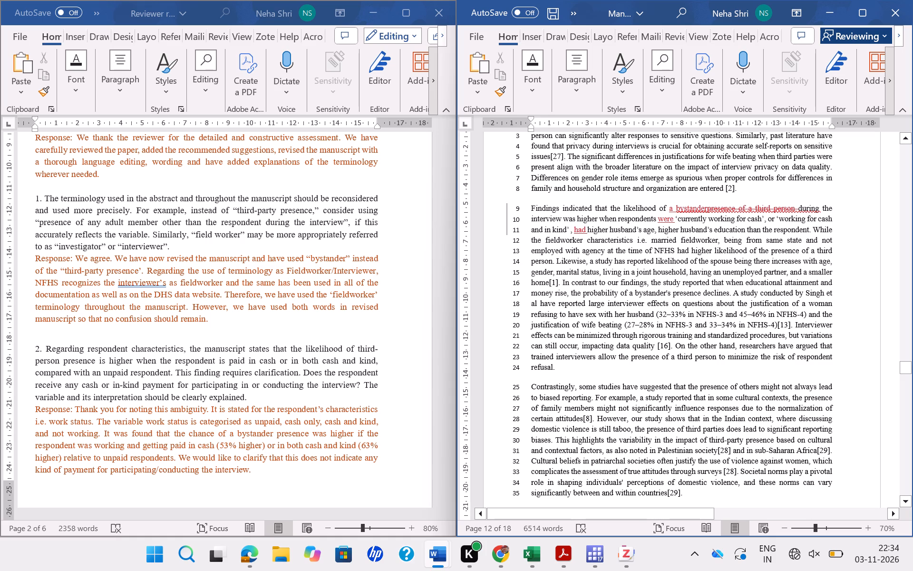
# Save the manuscript with its tracked discussion edits.
pyautogui.scroll(-3, 661, 299)
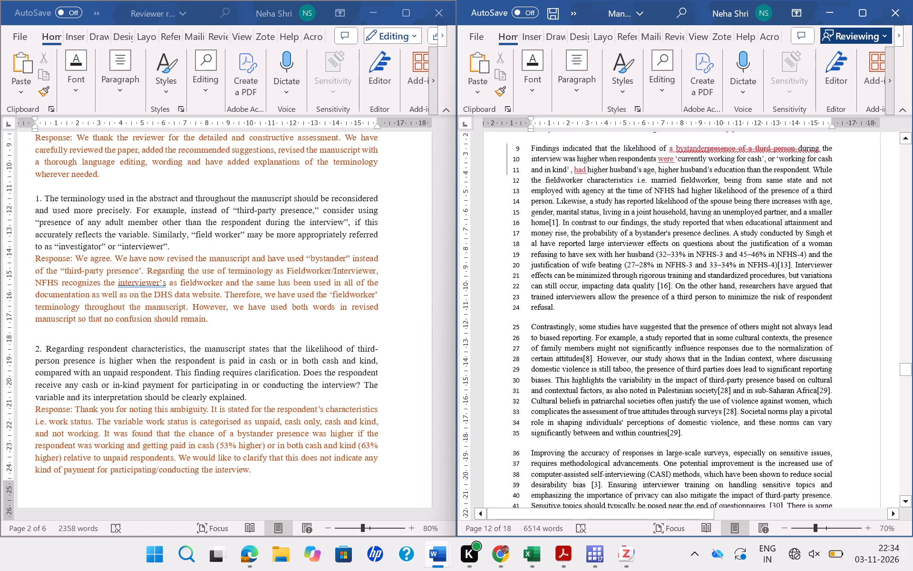
pyautogui.scroll(-1, 661, 299)
pyautogui.scroll(-2, 660, 337)
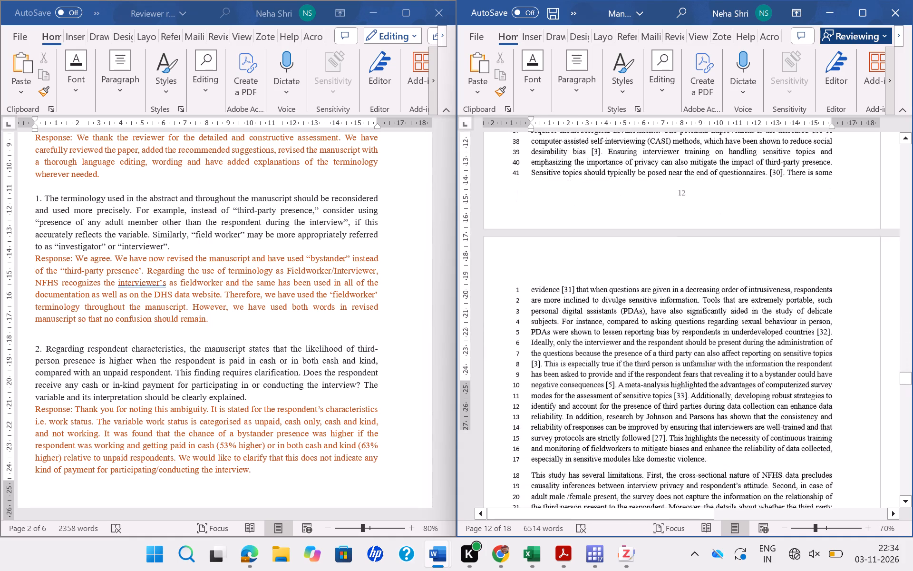
pyautogui.scroll(-2, 660, 337)
pyautogui.hotkey('ctrl', 's')
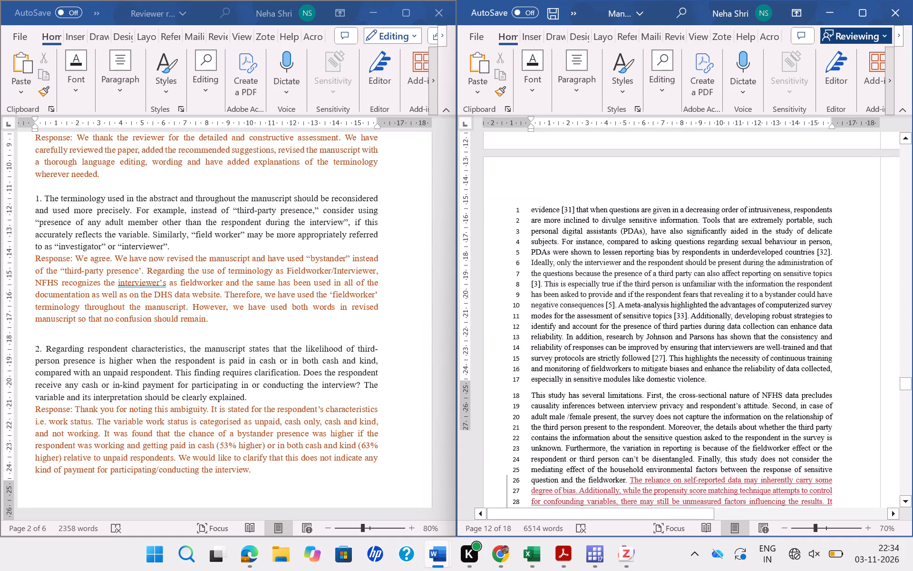
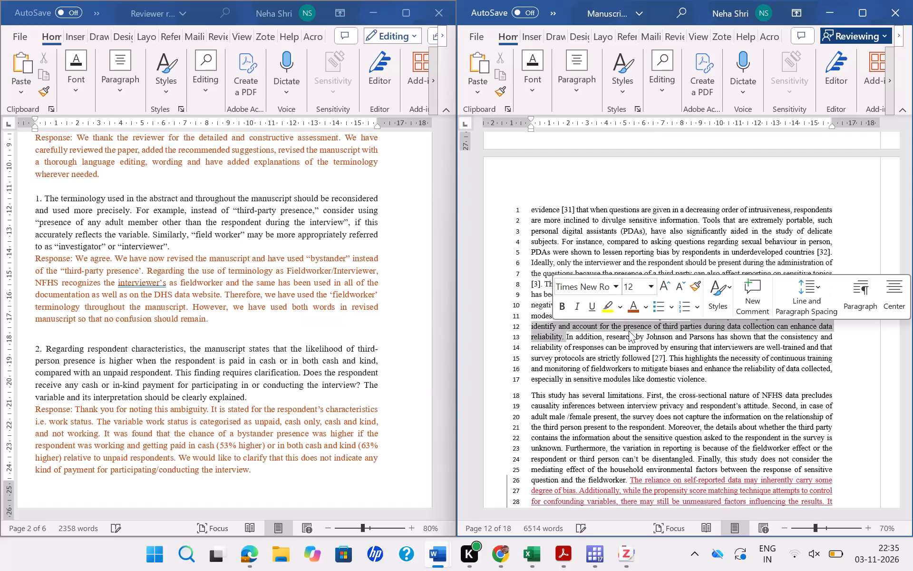
# Replace "presence of third parties" with "bystander" in the discussion sentence on developing robust strategies during data collection.
pyautogui.click(667, 355)
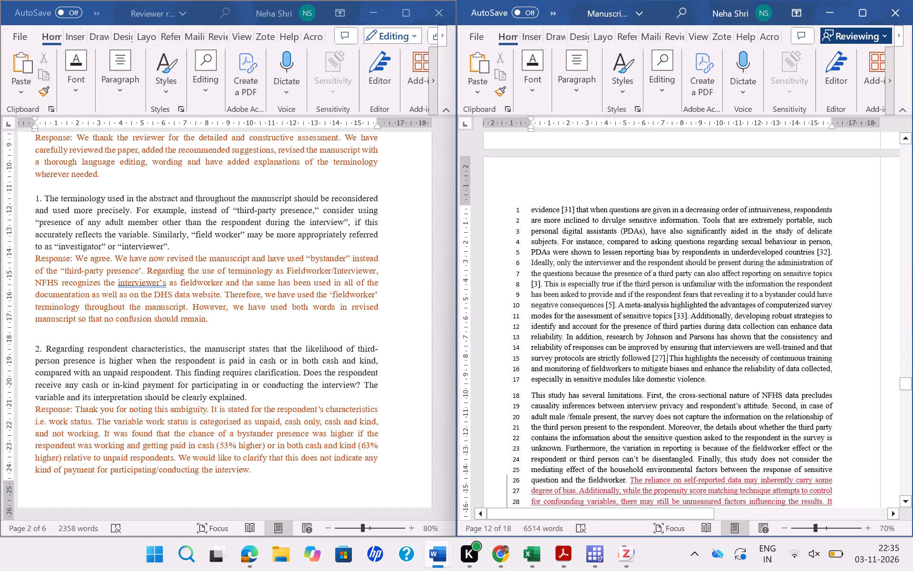
pyautogui.moveTo(624, 328); pyautogui.dragTo(696, 325)
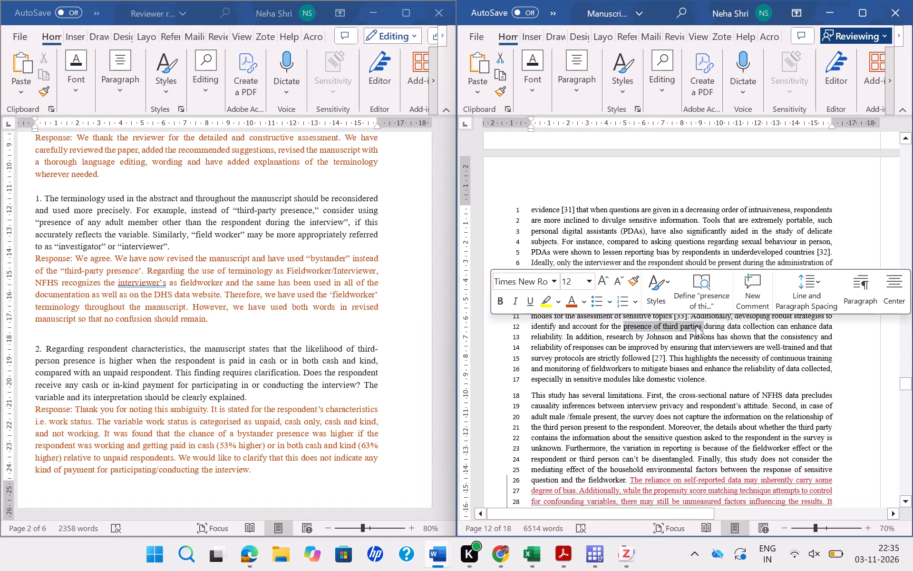
pyautogui.write('bysta')
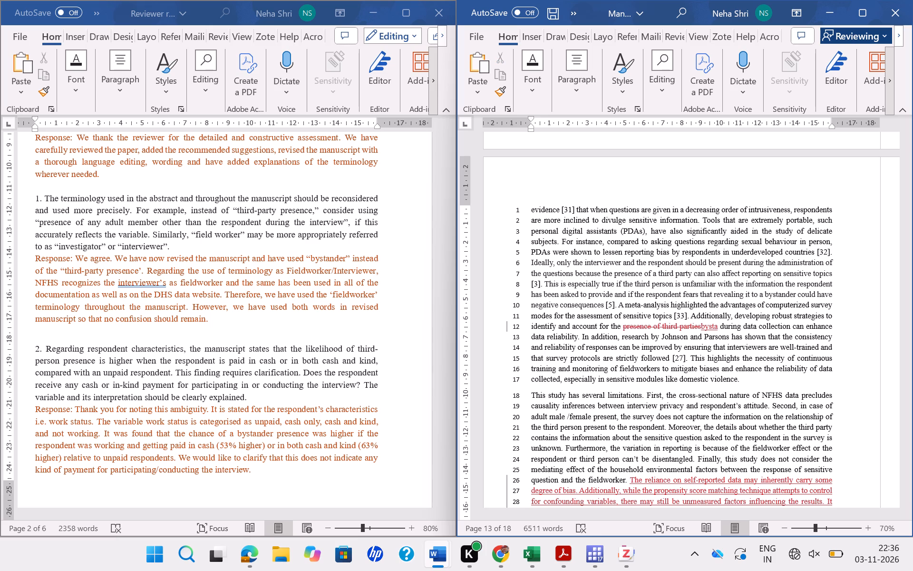
pyautogui.click(772, 349)
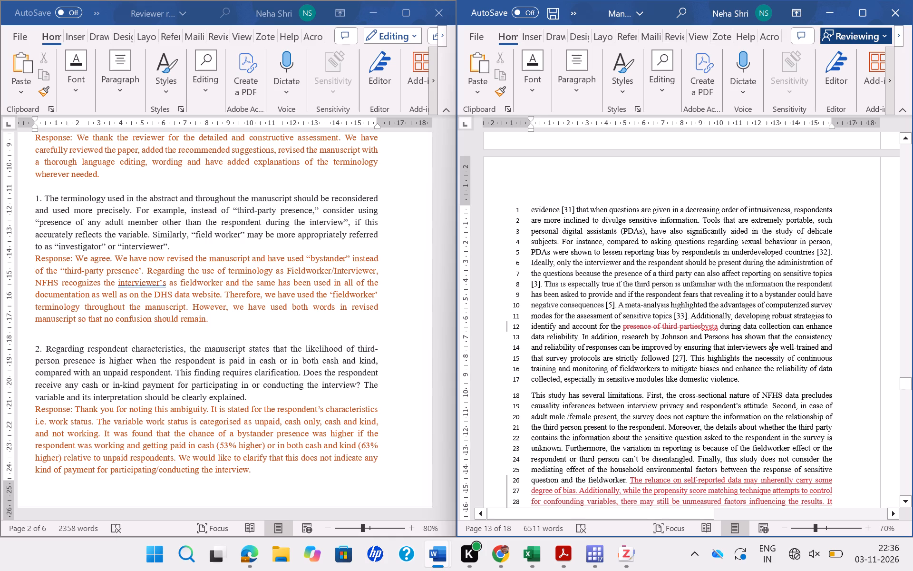
pyautogui.click(715, 326)
pyautogui.press('Right')
pyautogui.write('nder')
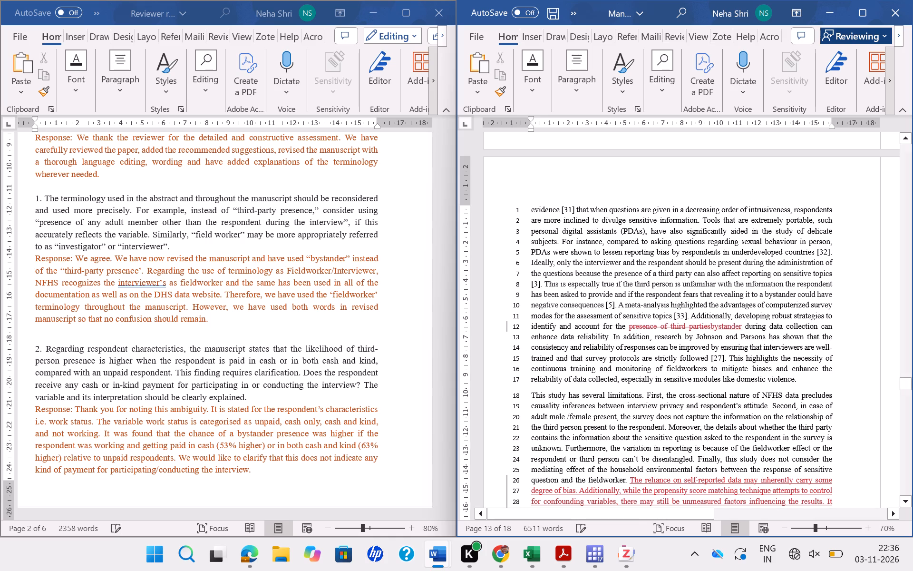
# Save the manuscript with the tracked bystander replacement.
pyautogui.hotkey('ctrl', 's')
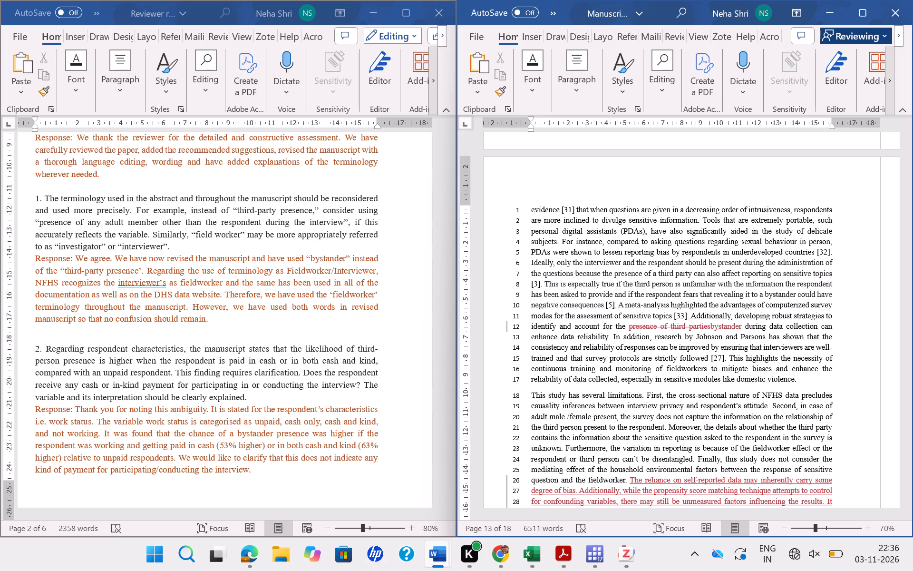
pyautogui.hotkey('ctrl', 's')
pyautogui.scroll(-1, 776, 422)
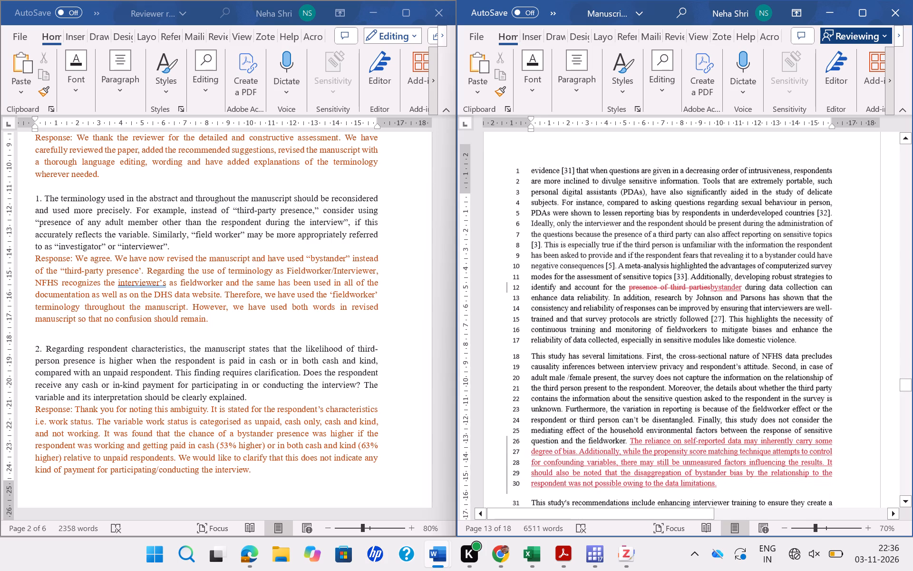
pyautogui.hotkey('ctrl', 's')
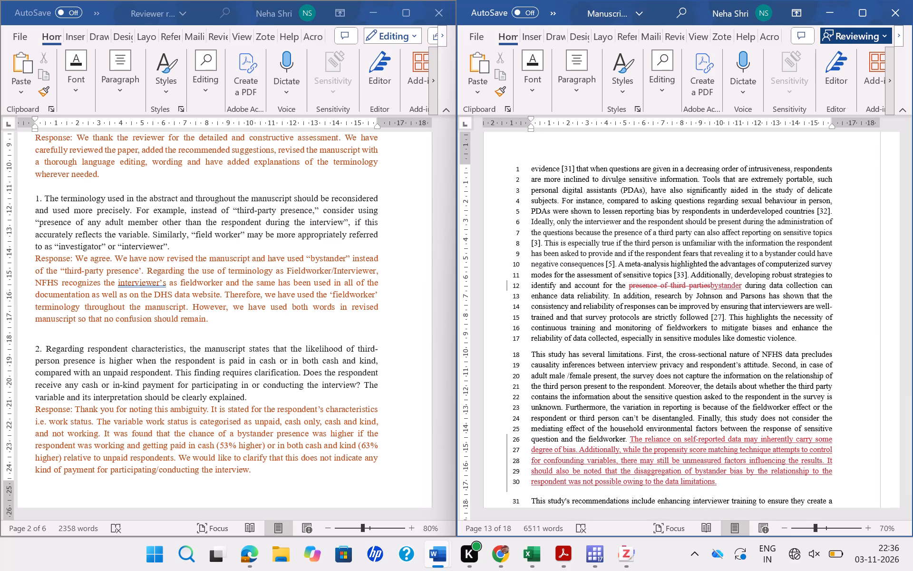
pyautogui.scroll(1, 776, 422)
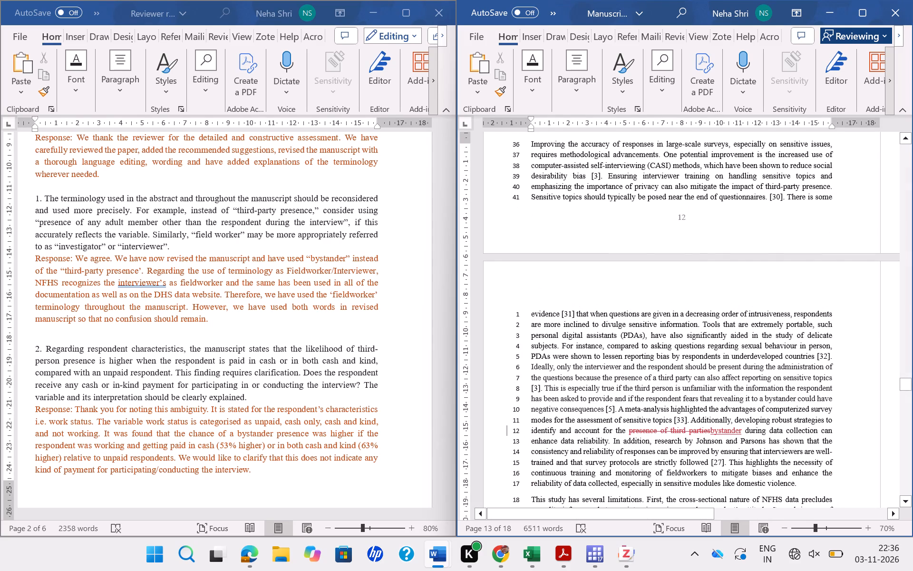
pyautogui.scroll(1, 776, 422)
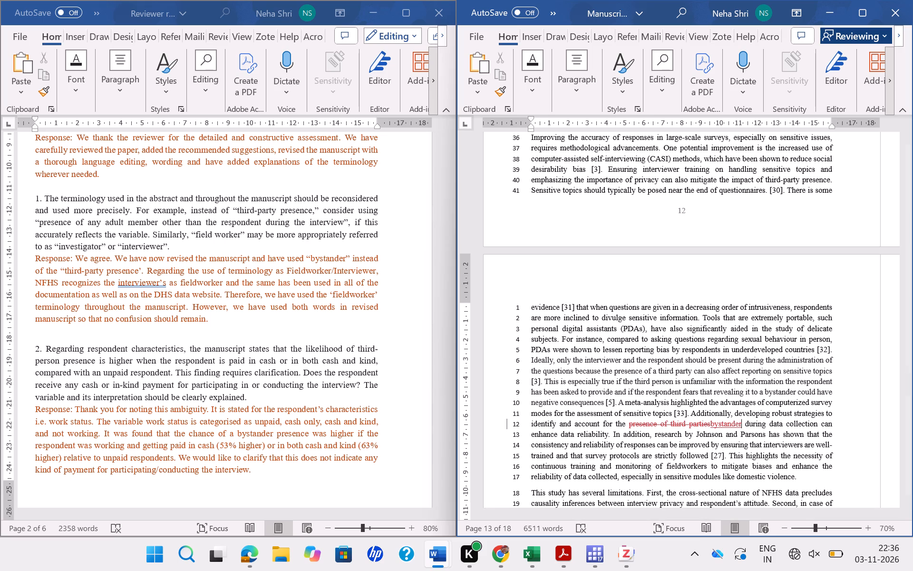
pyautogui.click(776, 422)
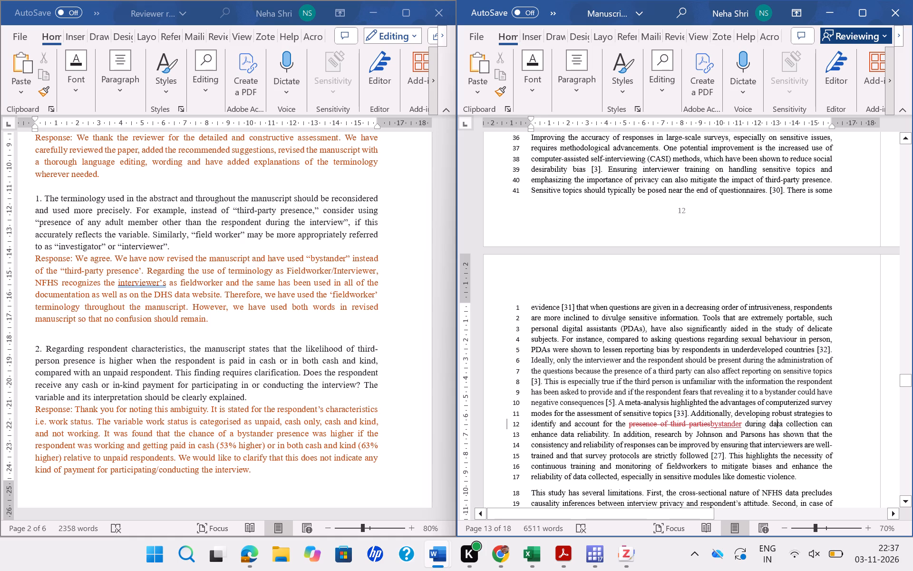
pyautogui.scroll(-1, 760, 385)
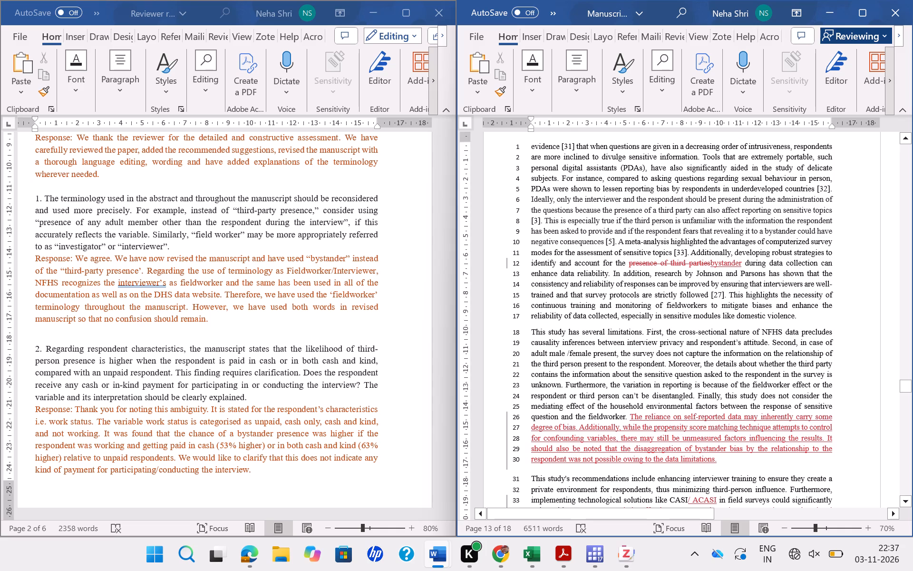
# Search the manuscript for "causal" and examine its use in the abstract and the limitations paragraph.
pyautogui.hotkey('ctrl', 'f')
pyautogui.write('causa')
pyautogui.press('l')
pyautogui.press('Return')
pyautogui.press('Return')
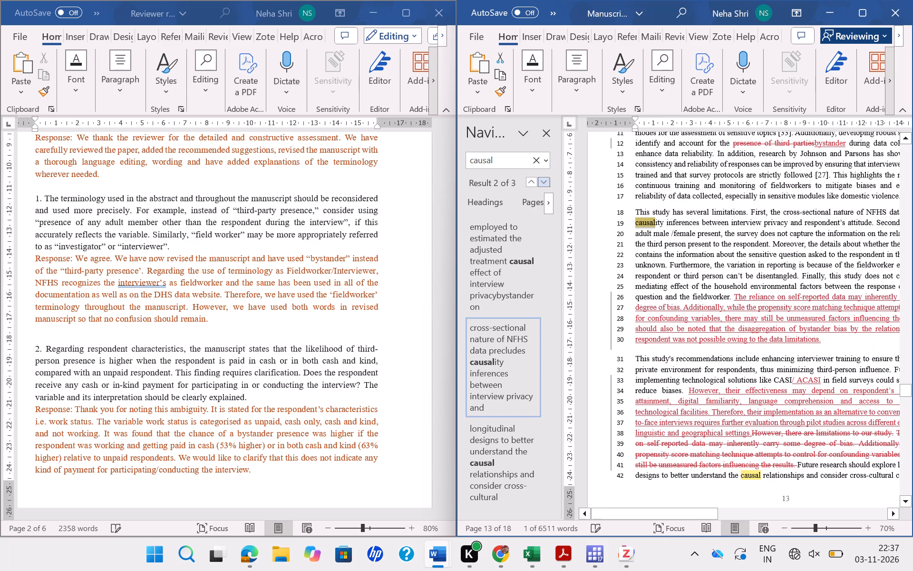
pyautogui.click(513, 256)
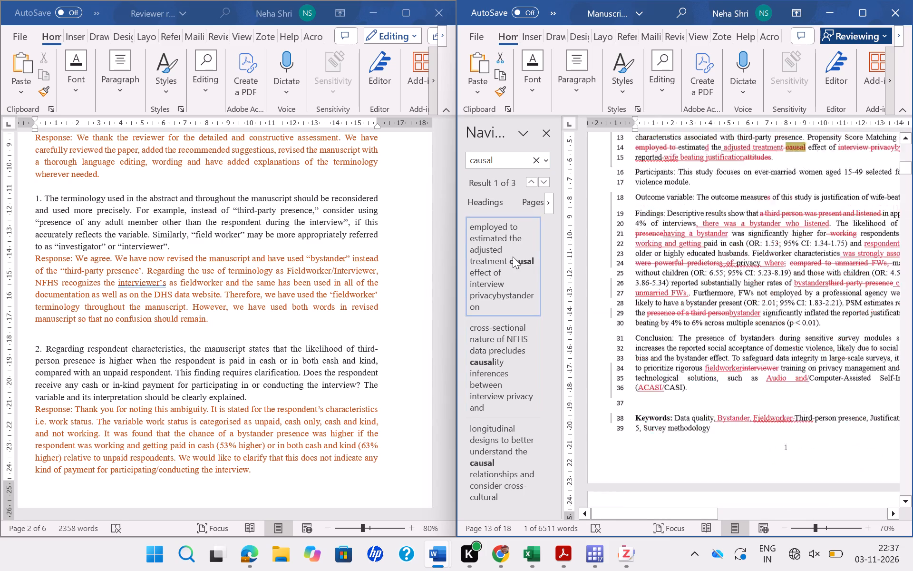
pyautogui.click(506, 353)
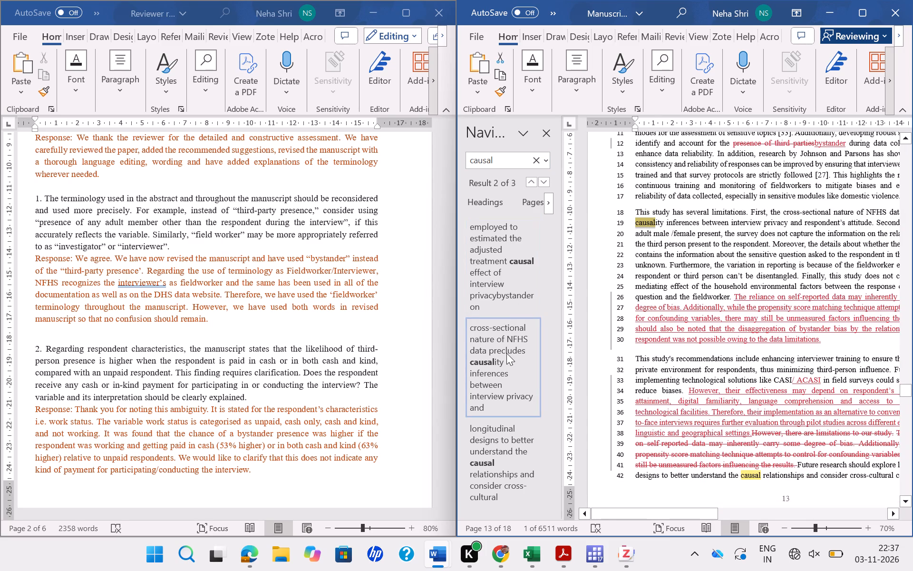
pyautogui.click(547, 129)
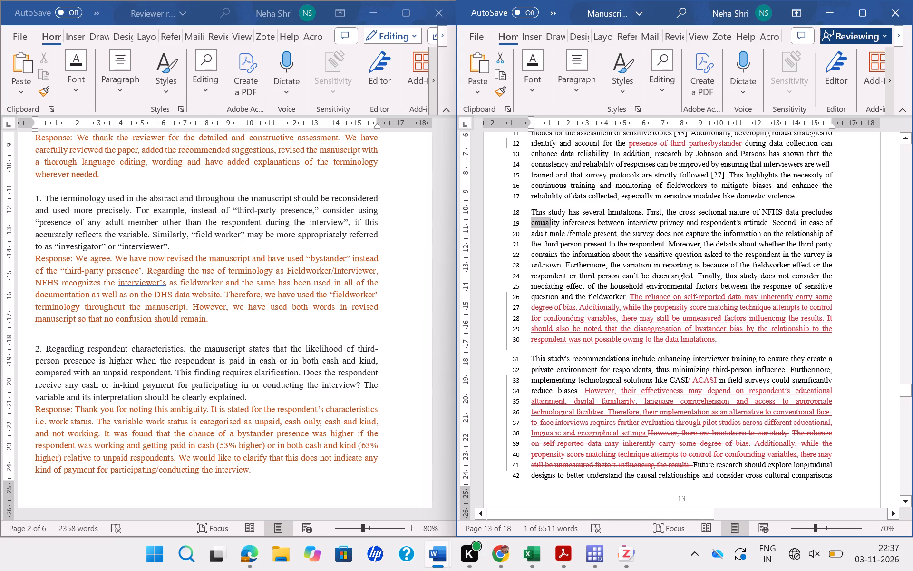
# Replace "third party" with "bystander" in the limitations sentence about information on the sensitive question asked.
pyautogui.moveTo(798, 242); pyautogui.dragTo(820, 241)
pyautogui.moveTo(820, 241); pyautogui.dragTo(834, 241)
pyautogui.write('bystander')
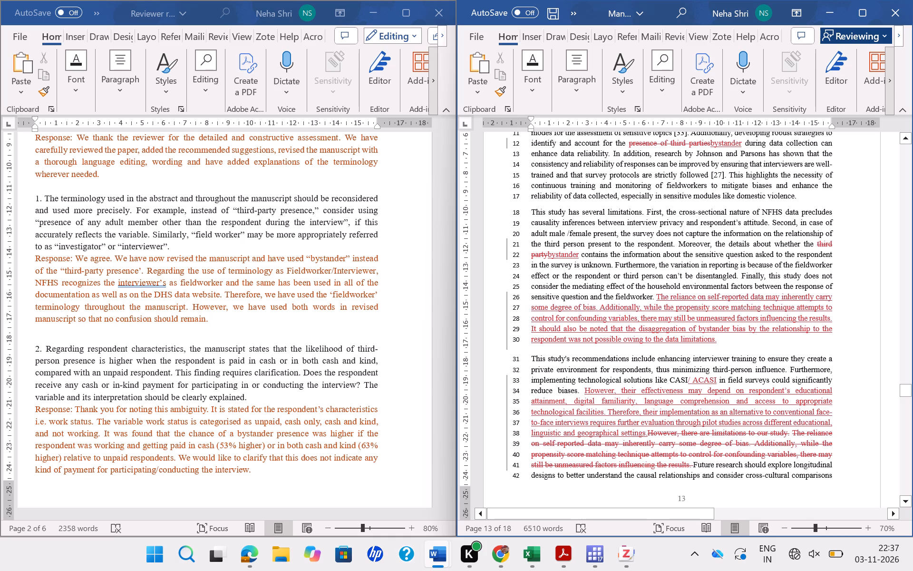
# Replace "impact of third-person presence" with "association between bystanders" in the opening sentence of the Conclusions.
pyautogui.scroll(-2, 752, 417)
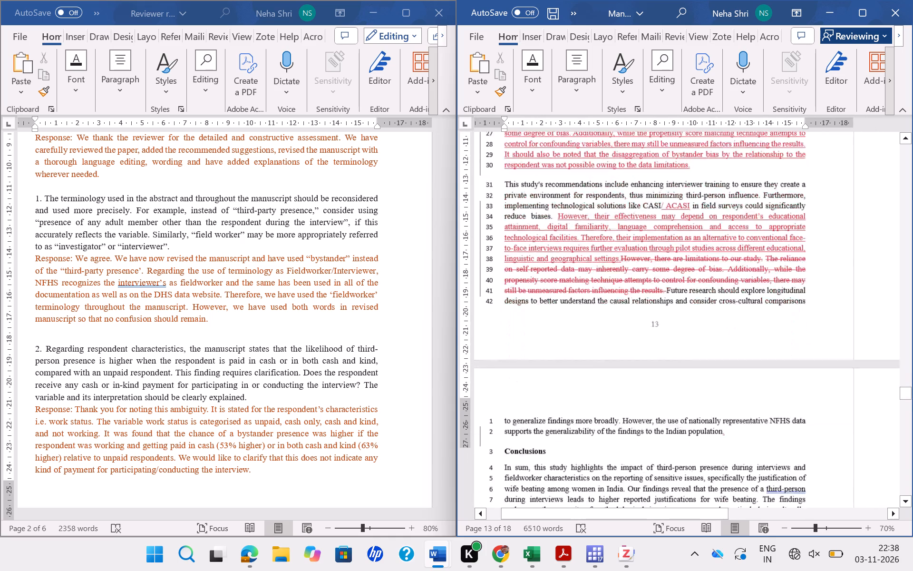
pyautogui.scroll(-2, 752, 417)
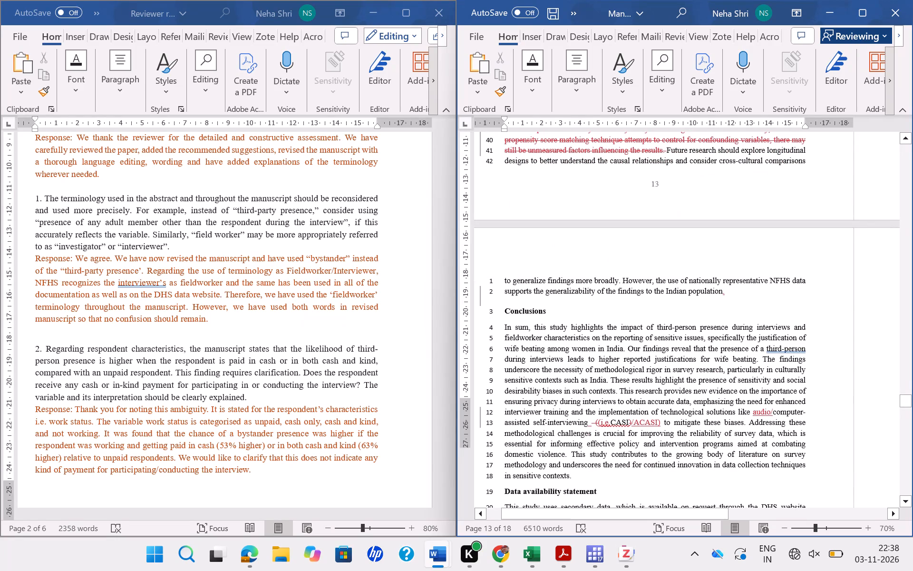
pyautogui.moveTo(658, 325); pyautogui.dragTo(716, 325)
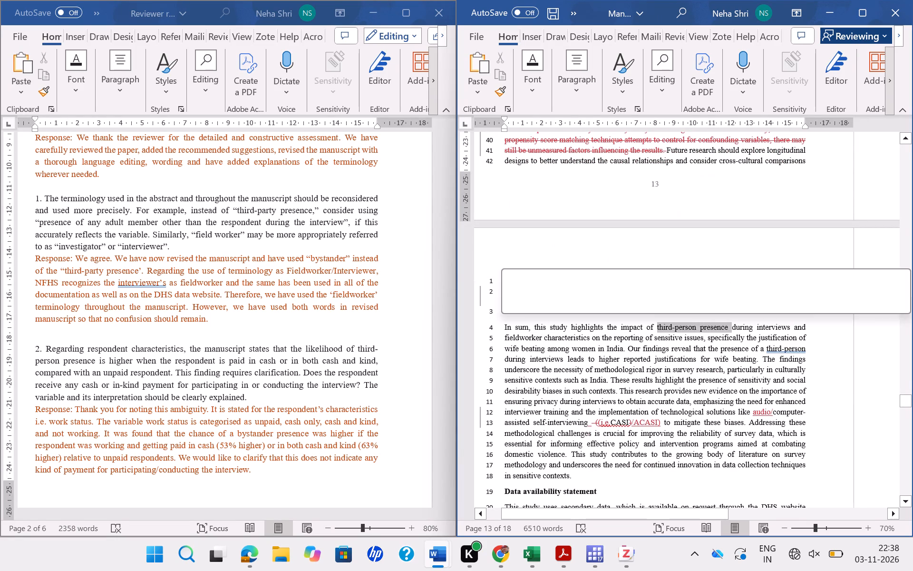
pyautogui.click(660, 354)
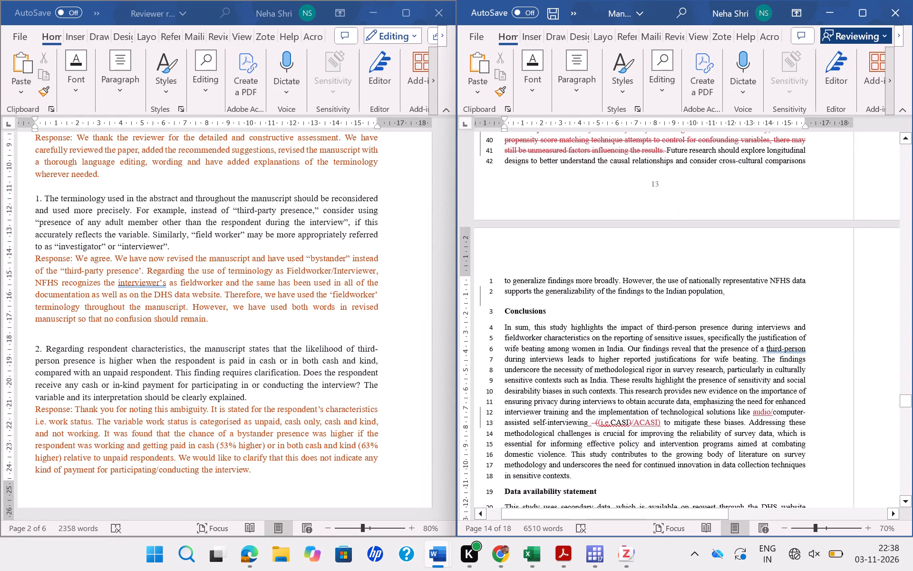
pyautogui.moveTo(619, 326); pyautogui.dragTo(711, 328)
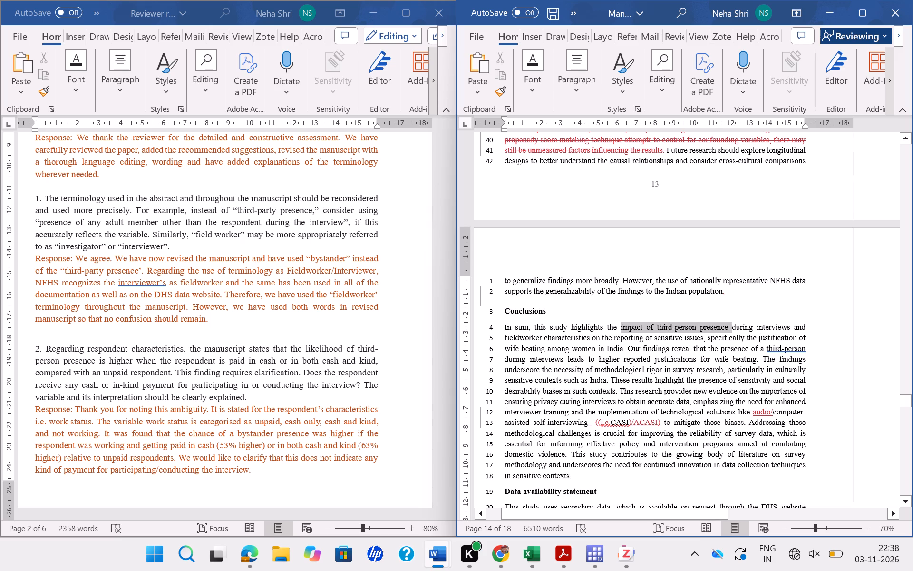
pyautogui.moveTo(711, 328); pyautogui.dragTo(711, 328)
pyautogui.write('association betweem')
pyautogui.press('BackSpace')
pyautogui.write('n bystanders')
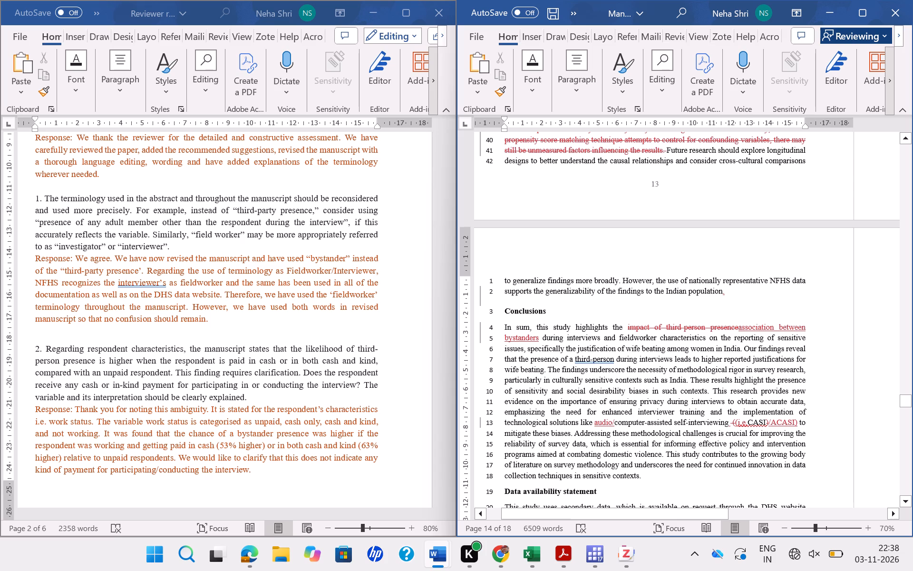
# Reword the Conclusions findings sentence by deleting "presence of a third-person during", adding "with bystanders" after "interviews", and changing "leads" to "lead".
pyautogui.click(532, 360)
pyautogui.moveTo(531, 358); pyautogui.dragTo(605, 358)
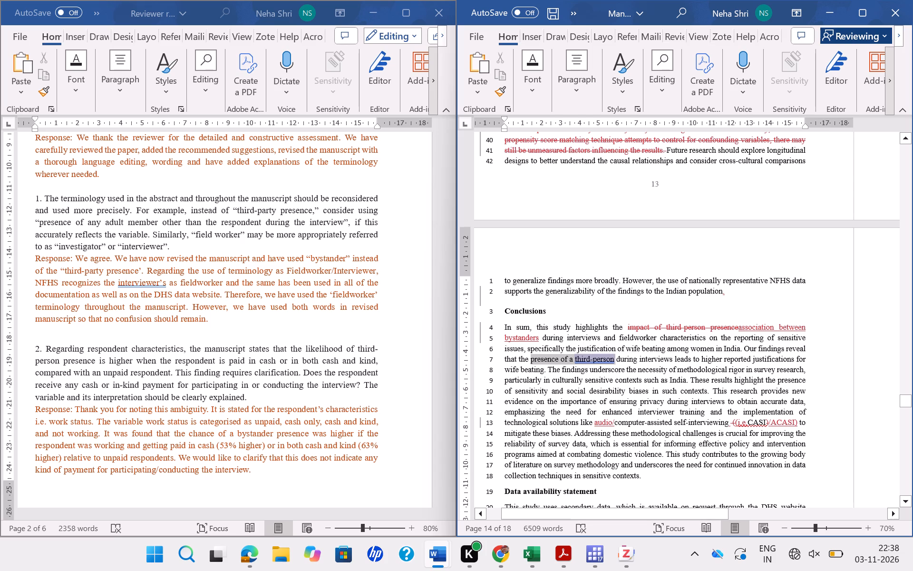
pyautogui.moveTo(605, 358); pyautogui.dragTo(626, 361)
pyautogui.press('Delete')
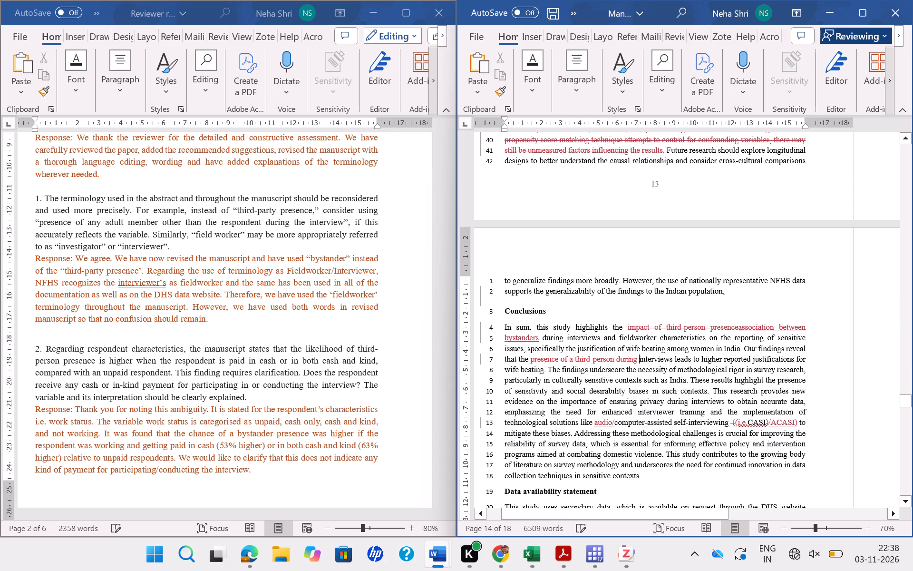
pyautogui.click(673, 362)
pyautogui.press('space')
pyautogui.write('with bystanders')
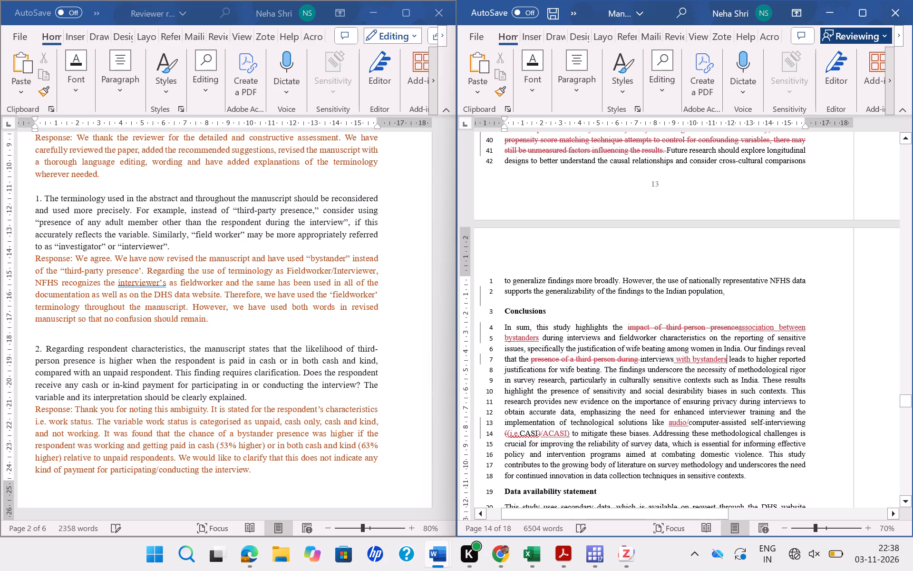
pyautogui.click(745, 361)
pyautogui.press('BackSpace')
# Insert a space after "i.e." and reorder the self-interviewing abbreviations as ACASI/CASI in the Conclusions.
pyautogui.scroll(-1, 638, 375)
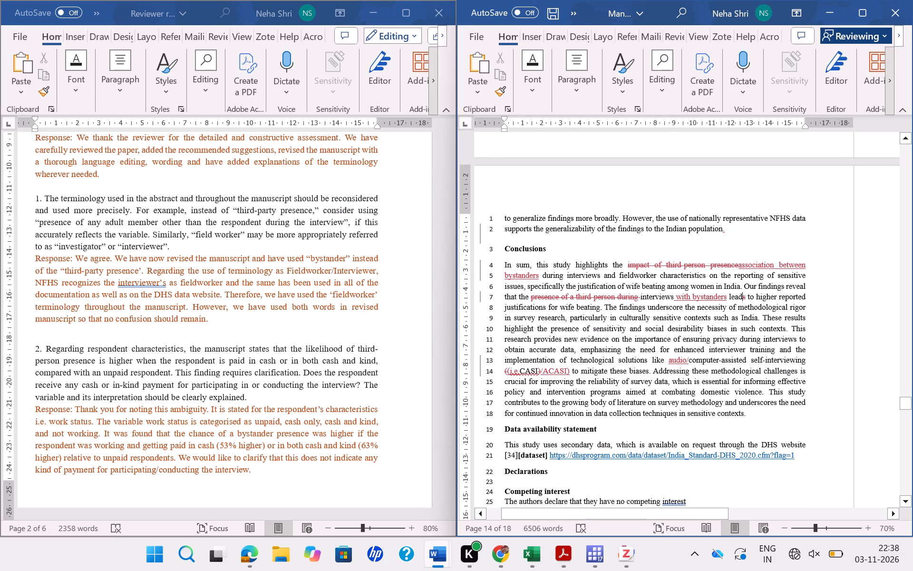
pyautogui.click(519, 372)
pyautogui.press('space')
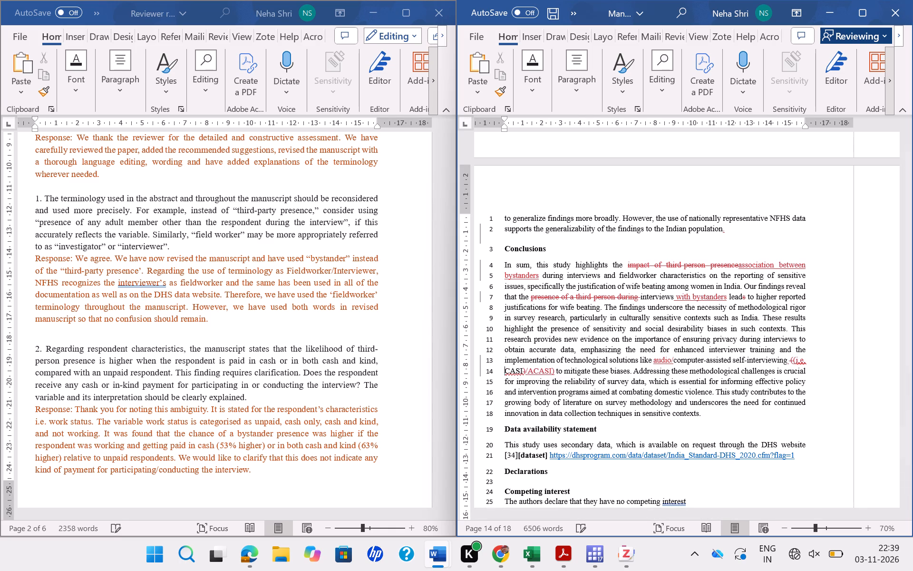
pyautogui.click(537, 373)
pyautogui.press('BackSpace')
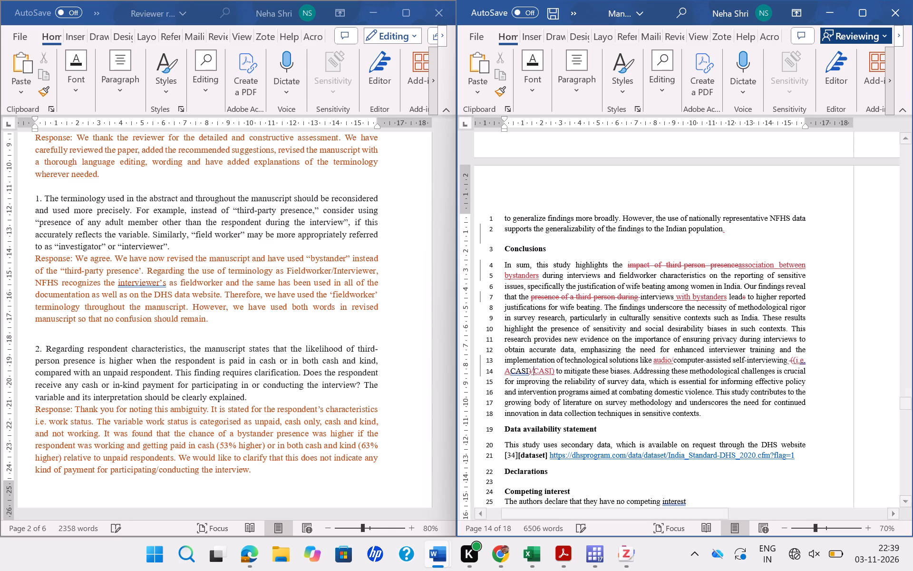
# Save the manuscript.
pyautogui.hotkey('ctrl', 's')
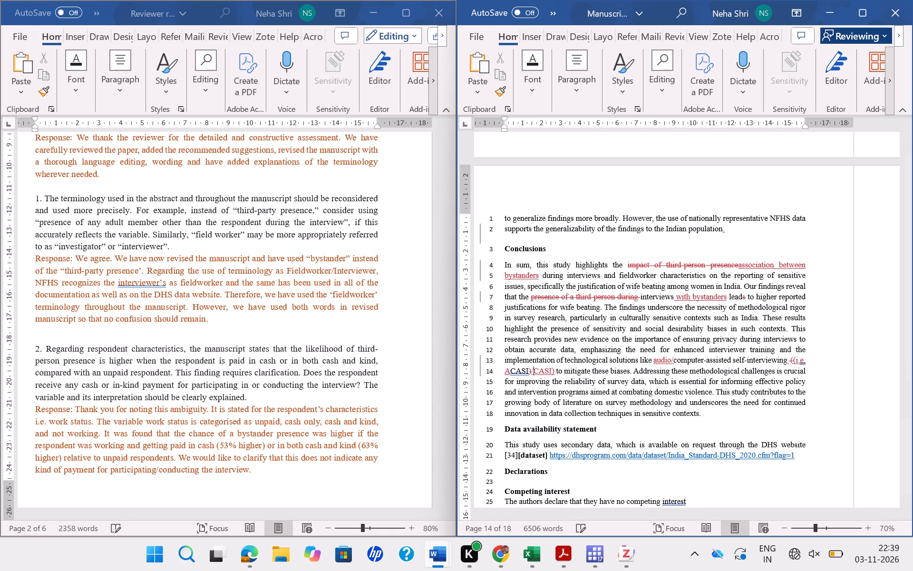
# Insert "and" after "audio" in the Conclusions phrase on computer-assisted self-interviewing, and save the manuscript.
pyautogui.scroll(-1, 581, 408)
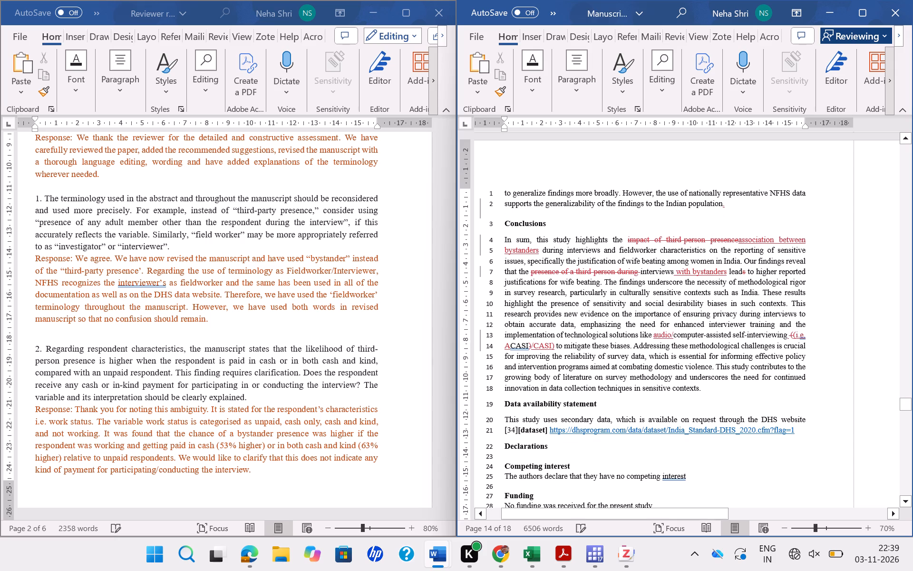
pyautogui.click(672, 335)
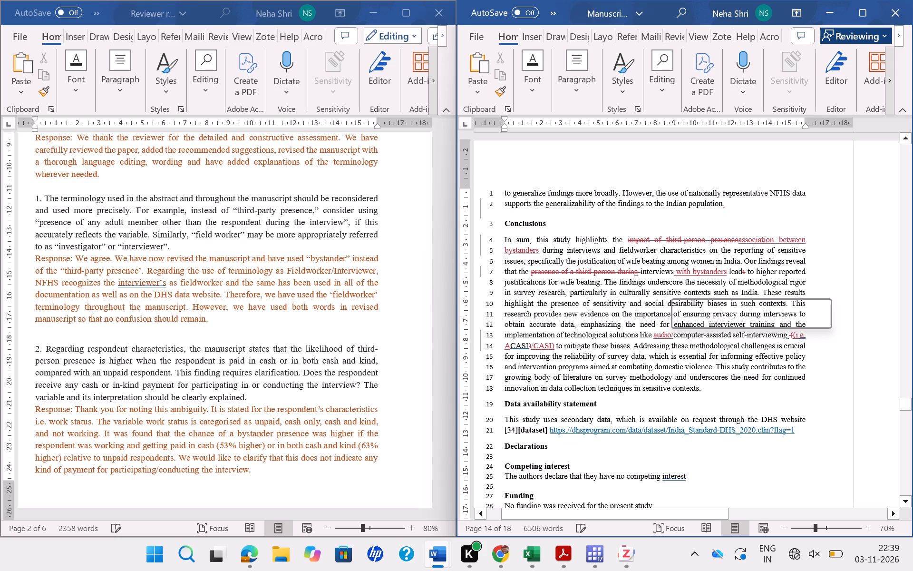
pyautogui.press('space')
pyautogui.write('and')
pyautogui.press('space')
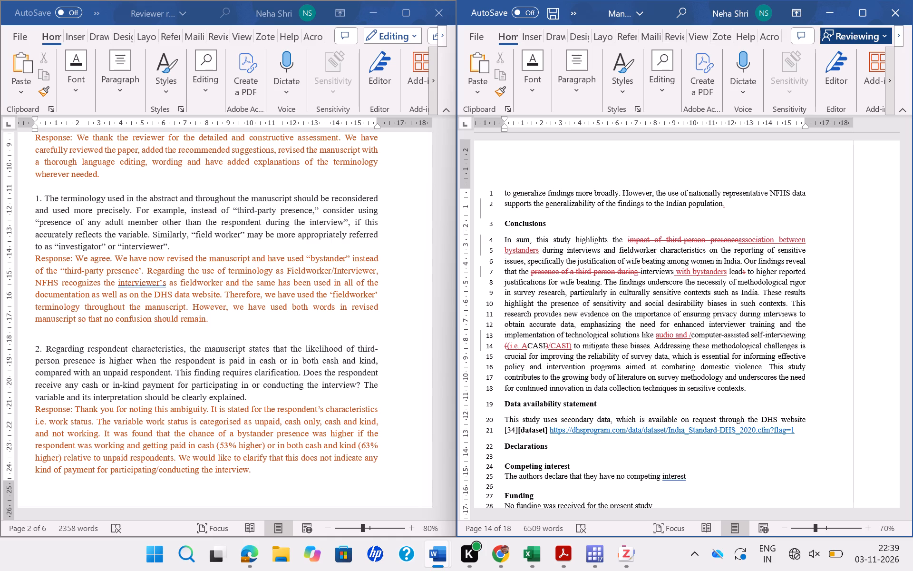
pyautogui.hotkey('ctrl', 's')
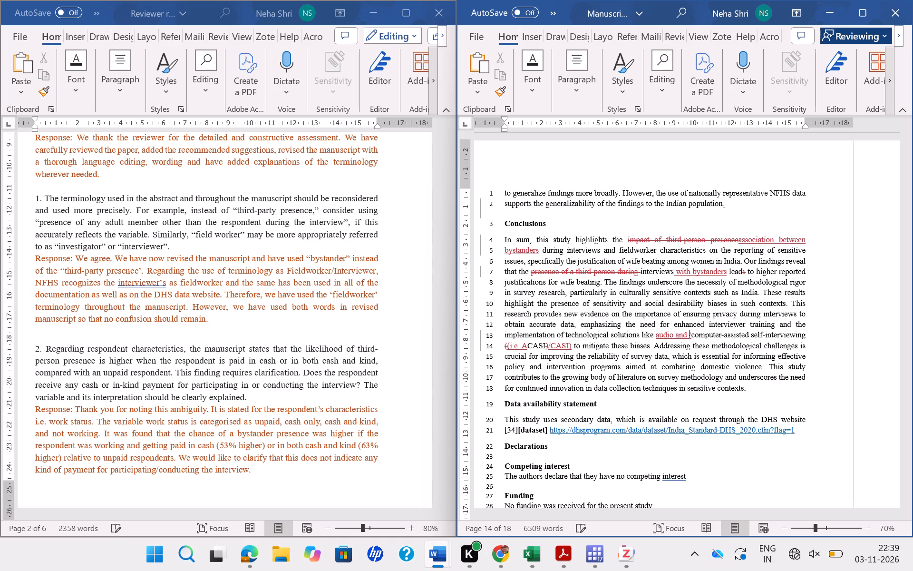
# Delete the closing Conclusions sentence beginning "This study contributes to the growing body of literature", and save the manuscript.
pyautogui.scroll(-1, 691, 404)
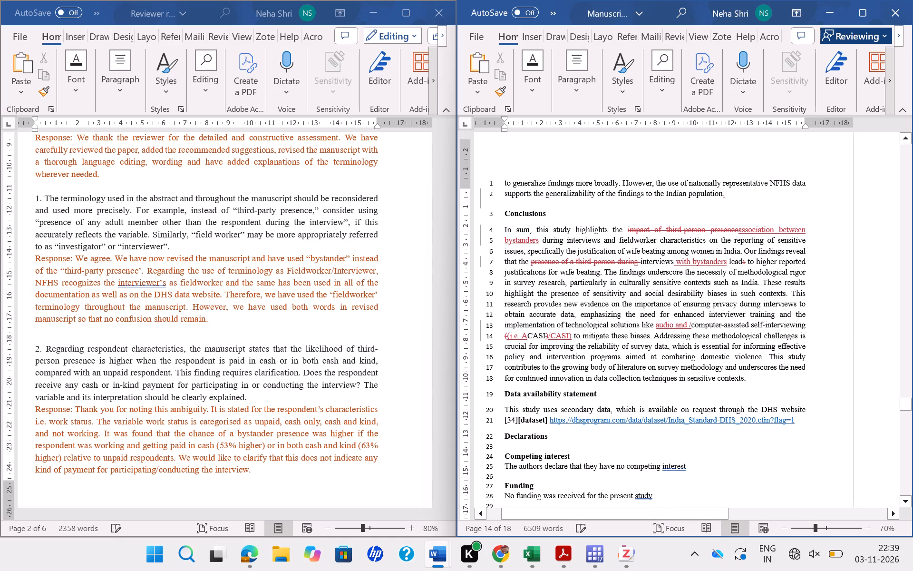
pyautogui.moveTo(771, 357); pyautogui.dragTo(775, 378)
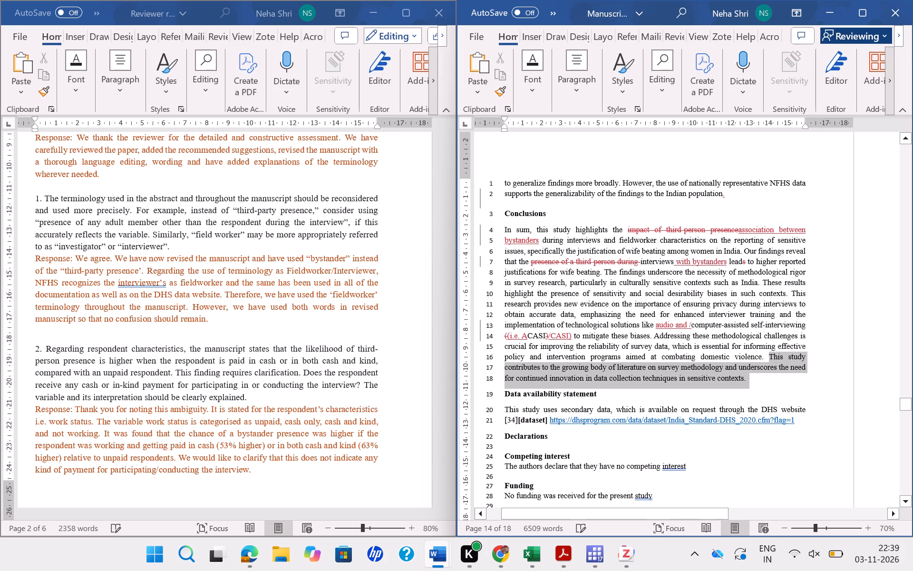
pyautogui.moveTo(775, 378); pyautogui.dragTo(754, 380)
pyautogui.press('Delete')
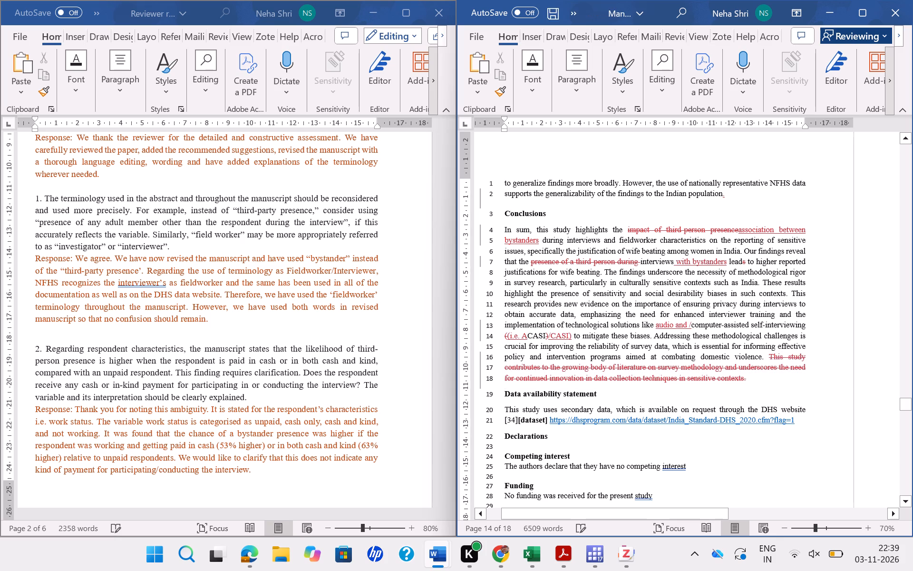
pyautogui.hotkey('ctrl', 's')
# In the discussion sentence on the Indian context, replace "the presence of third parties" with "bystanders" and change "does" to "do".
pyautogui.scroll(1, 735, 293)
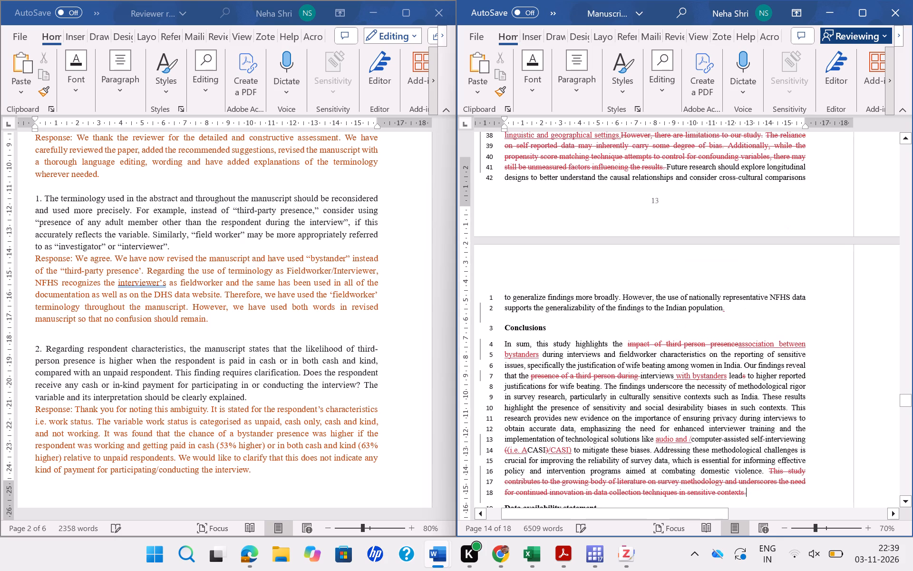
pyautogui.scroll(1, 735, 293)
pyautogui.scroll(1, 724, 333)
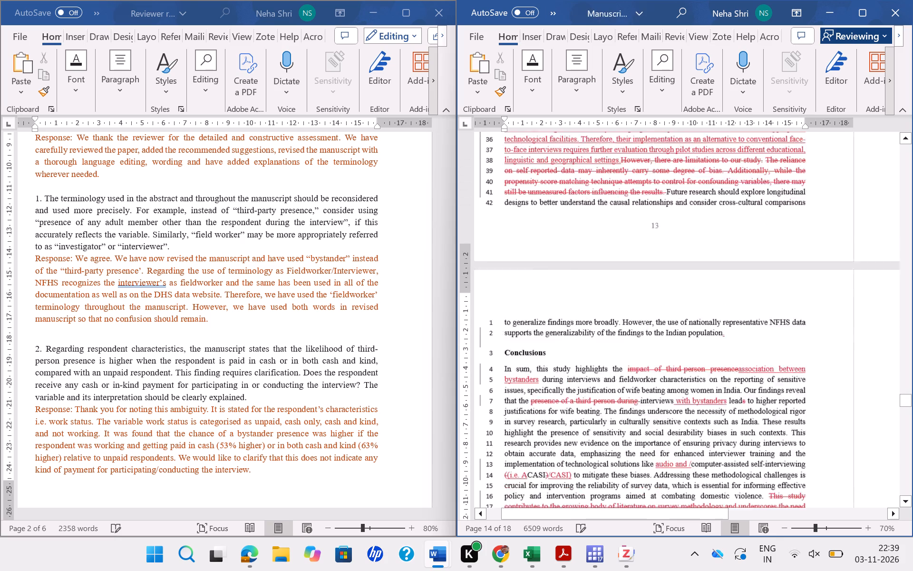
pyautogui.scroll(2, 724, 333)
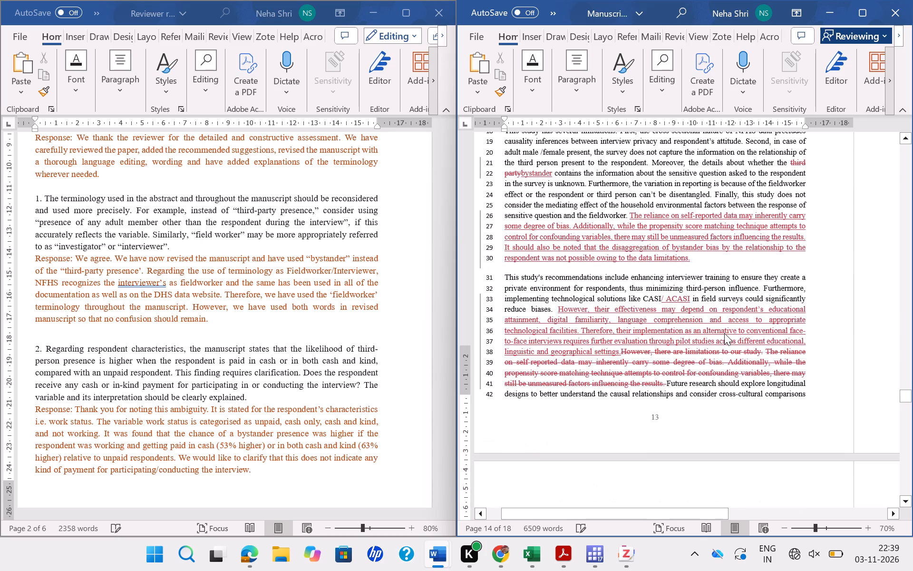
pyautogui.scroll(5, 724, 333)
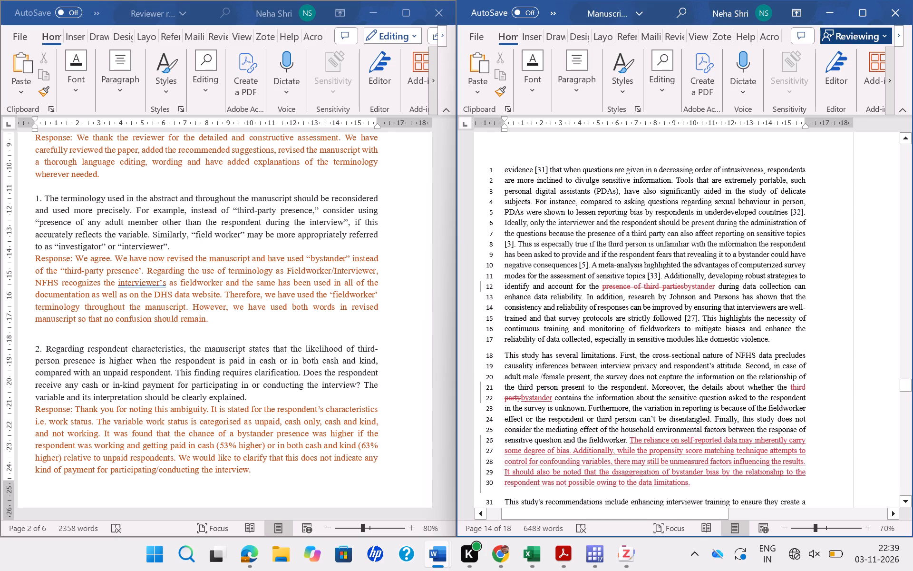
pyautogui.scroll(3, 724, 333)
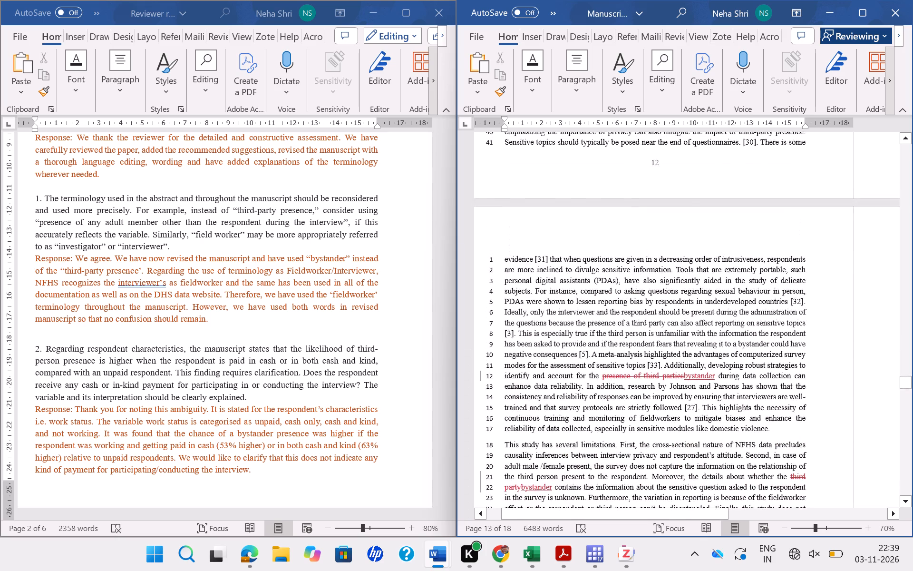
pyautogui.scroll(5, 724, 333)
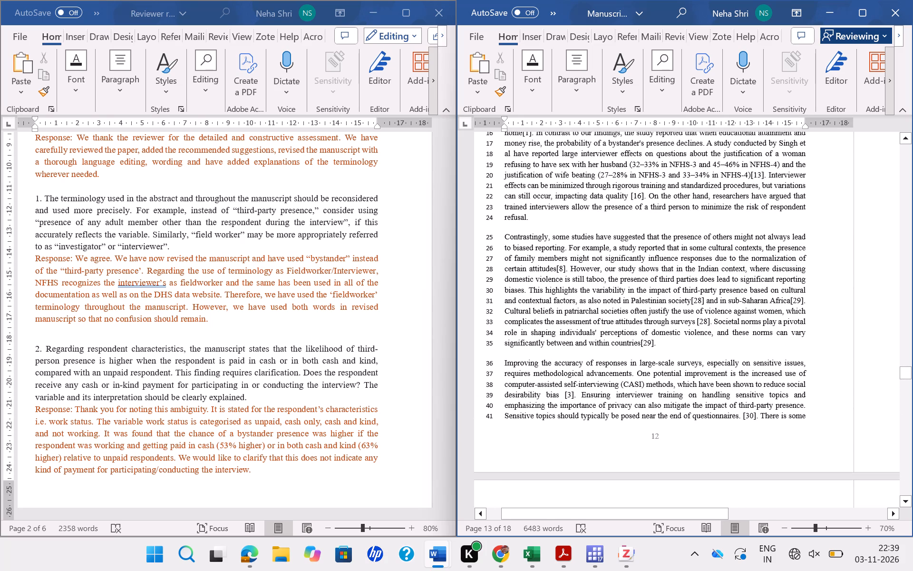
pyautogui.moveTo(607, 280); pyautogui.dragTo(695, 280)
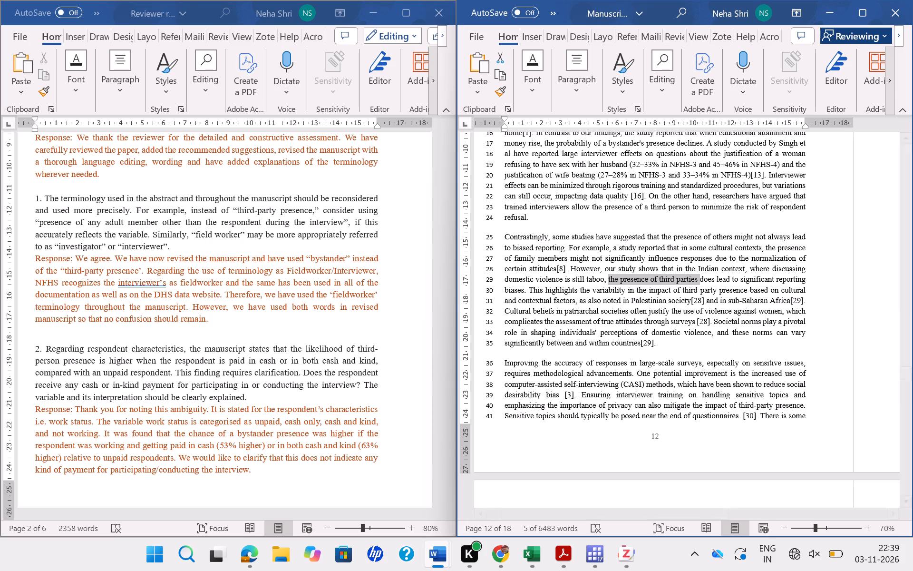
pyautogui.press('BackSpace')
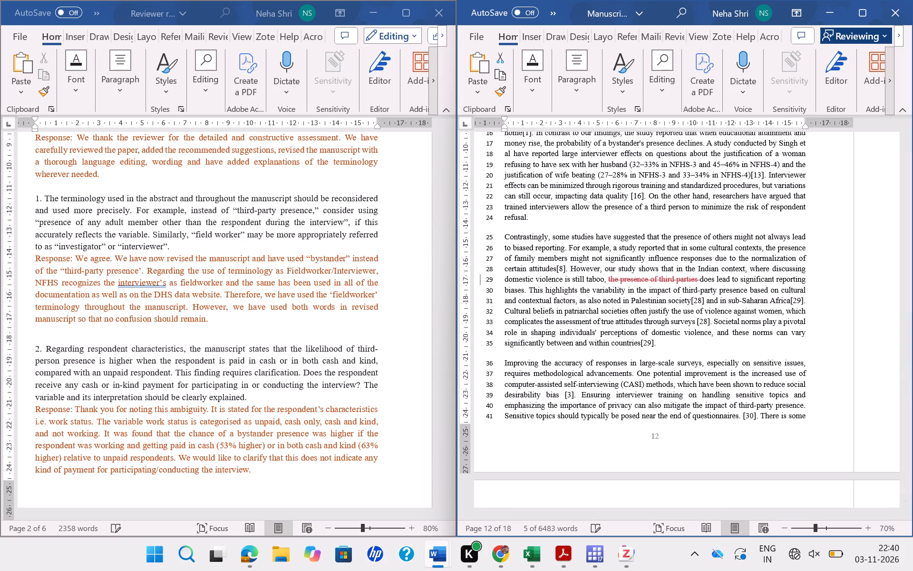
pyautogui.write('bystanders')
pyautogui.press('space')
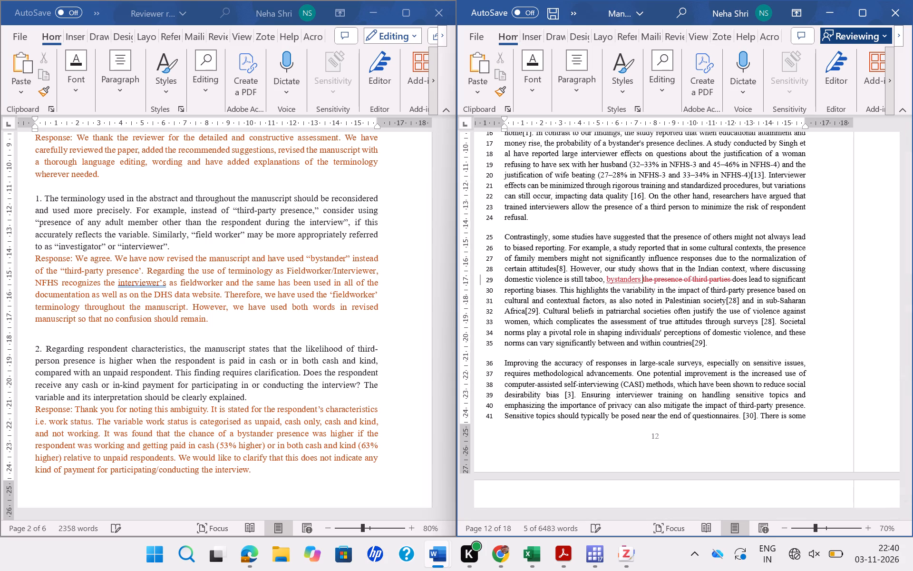
pyautogui.write('ma')
pyautogui.press('BackSpace')
pyautogui.press('BackSpace')
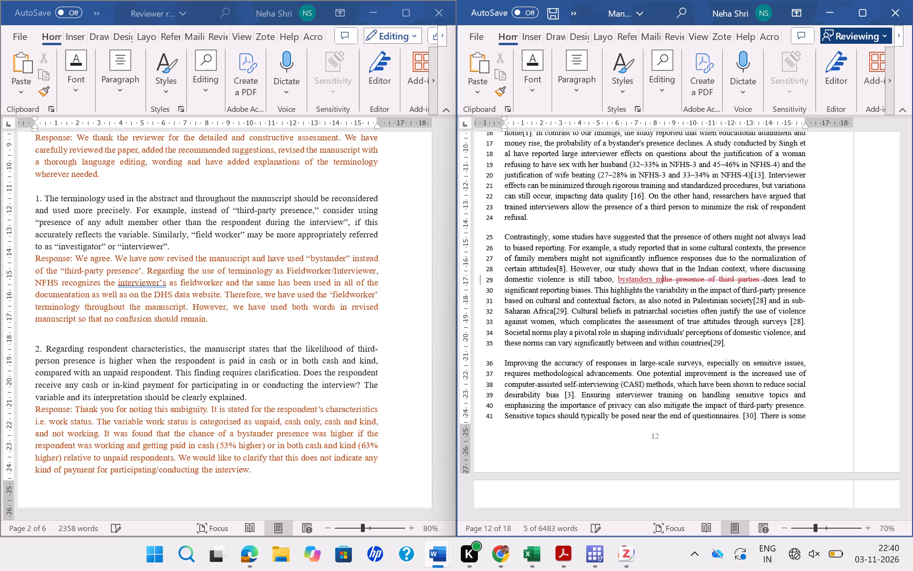
pyautogui.press('BackSpace')
pyautogui.press('space')
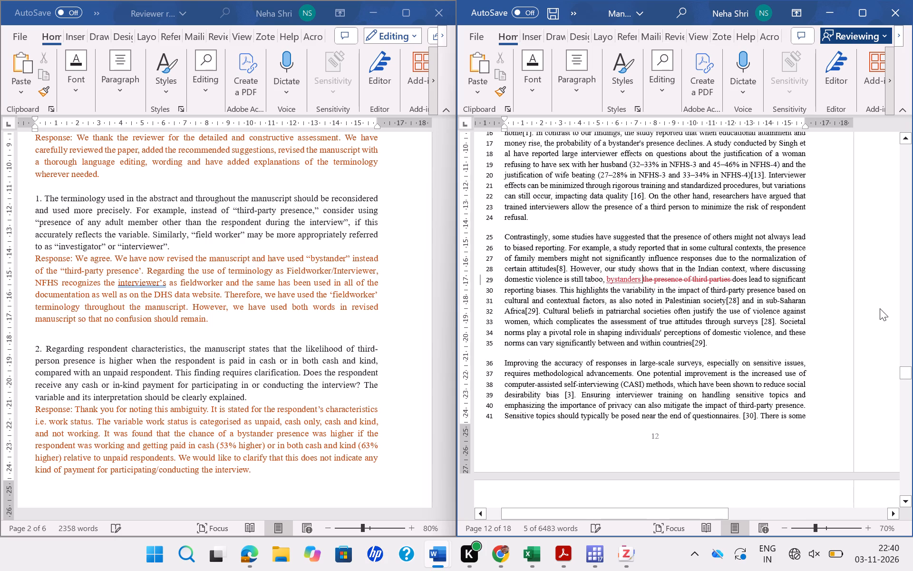
pyautogui.click(747, 280)
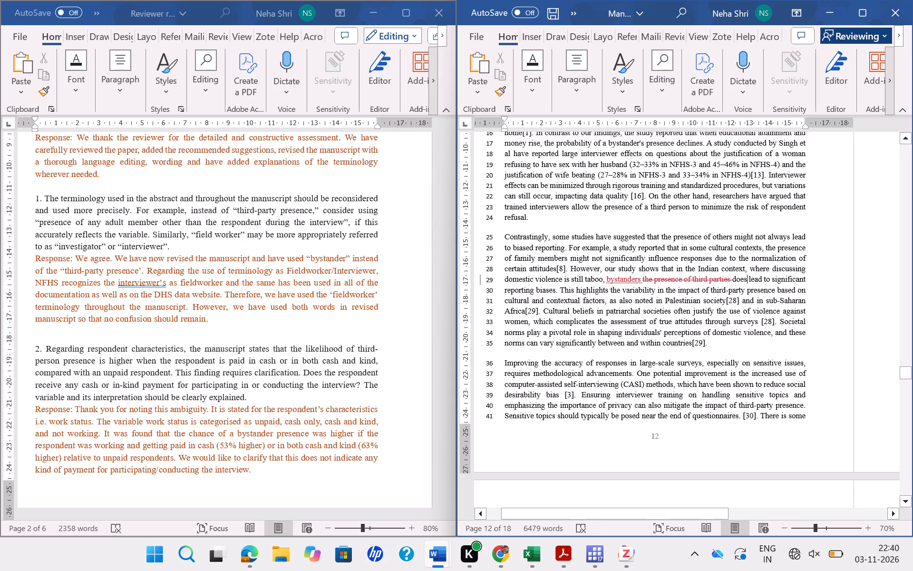
pyautogui.press('BackSpace')
pyautogui.press('BackSpace')
# Delete "also" from "as also noted in Palestinian society" in the discussion, and save the manuscript.
pyautogui.click(633, 300)
pyautogui.press('BackSpace')
pyautogui.press('BackSpace')
pyautogui.press('BackSpace')
pyautogui.press('BackSpace')
pyautogui.scroll(1, 612, 318)
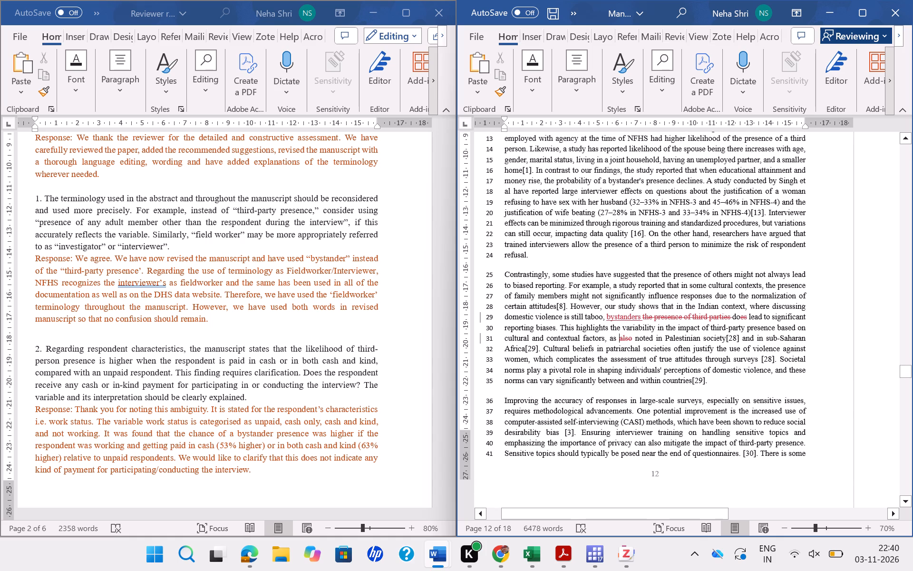
pyautogui.hotkey('ctrl', 's')
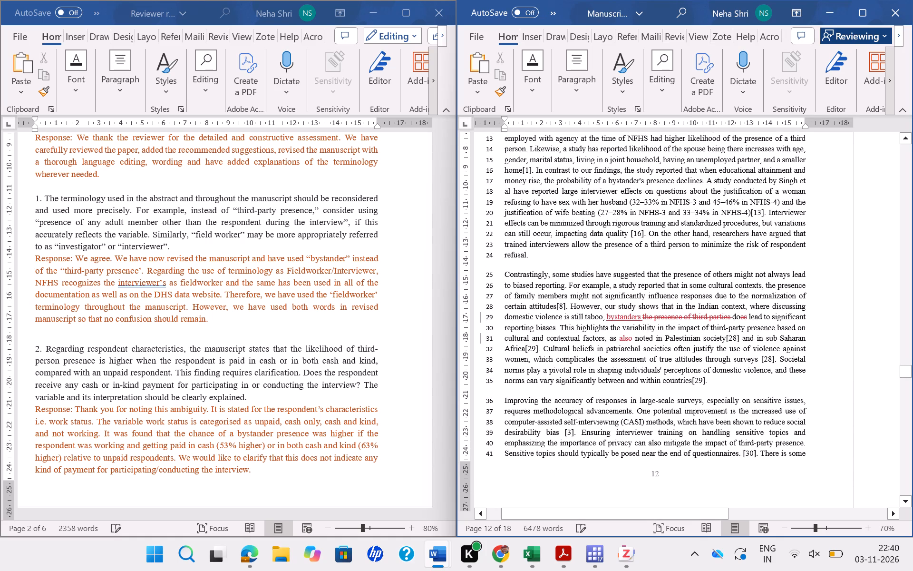
# Delete the discussion sentence beginning "On the other hand, researchers have argued that trained interviewers", and save the manuscript.
pyautogui.scroll(1, 696, 273)
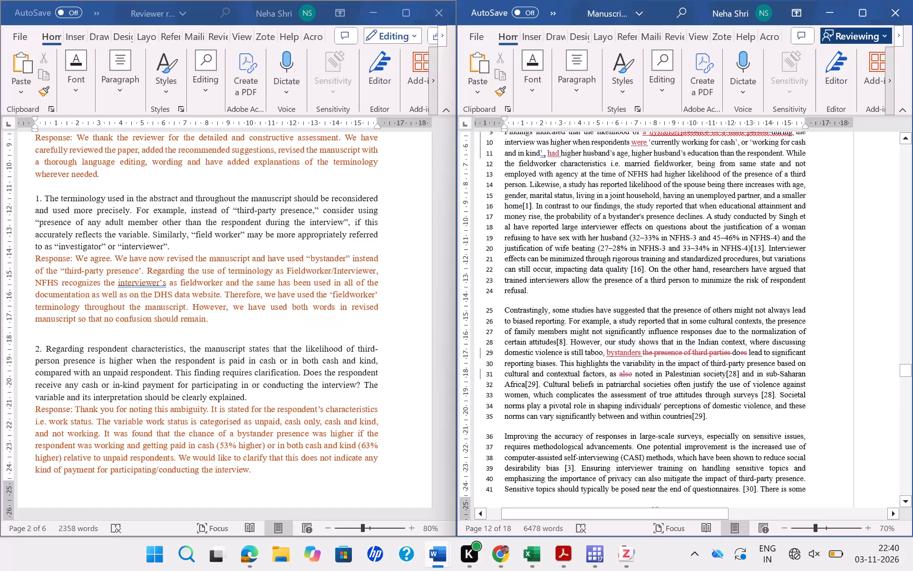
pyautogui.scroll(1, 590, 284)
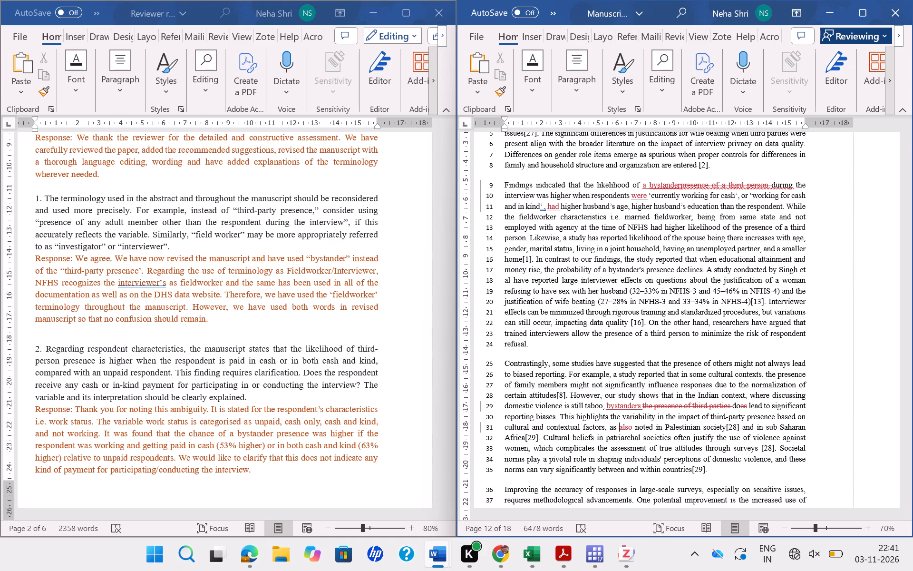
pyautogui.moveTo(648, 322); pyautogui.dragTo(667, 346)
pyautogui.press('Delete')
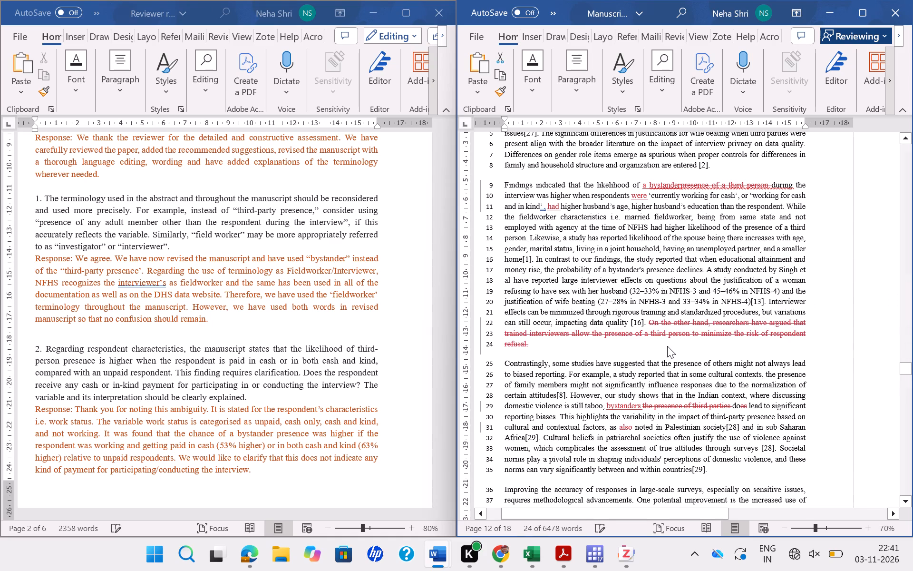
pyautogui.hotkey('ctrl', 's')
# Insert "Likewise," before "Our findings are consistent with these studies" in the discussion and change "Our" to "our".
pyautogui.scroll(2, 746, 247)
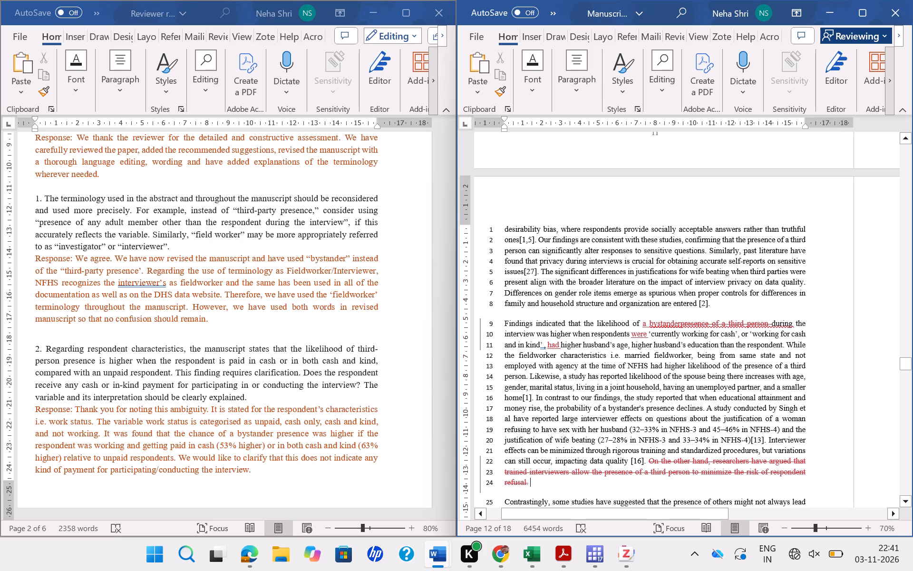
pyautogui.scroll(1, 646, 274)
pyautogui.scroll(1, 644, 312)
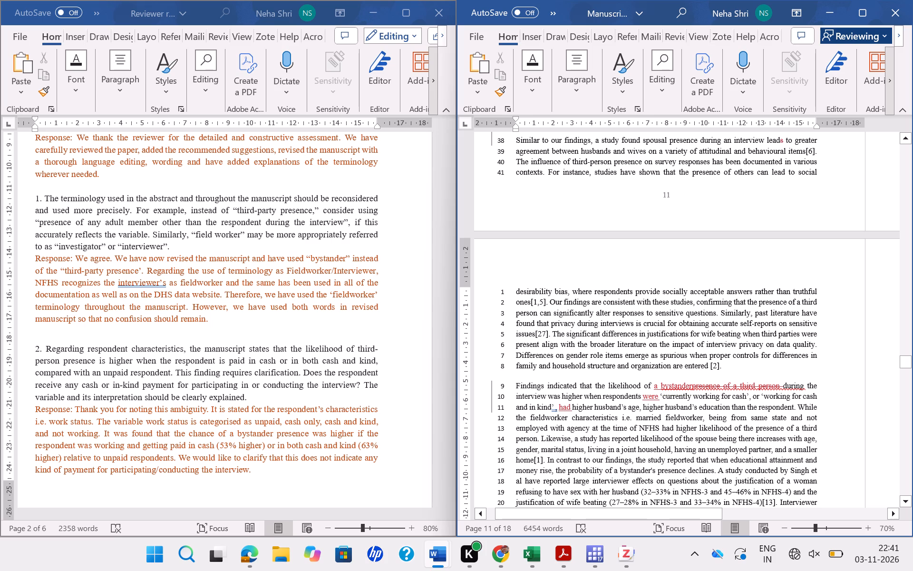
pyautogui.click(549, 301)
pyautogui.press('l')
pyautogui.write('ikewise')
pyautogui.write(',')
pyautogui.press('space')
pyautogui.press('Delete')
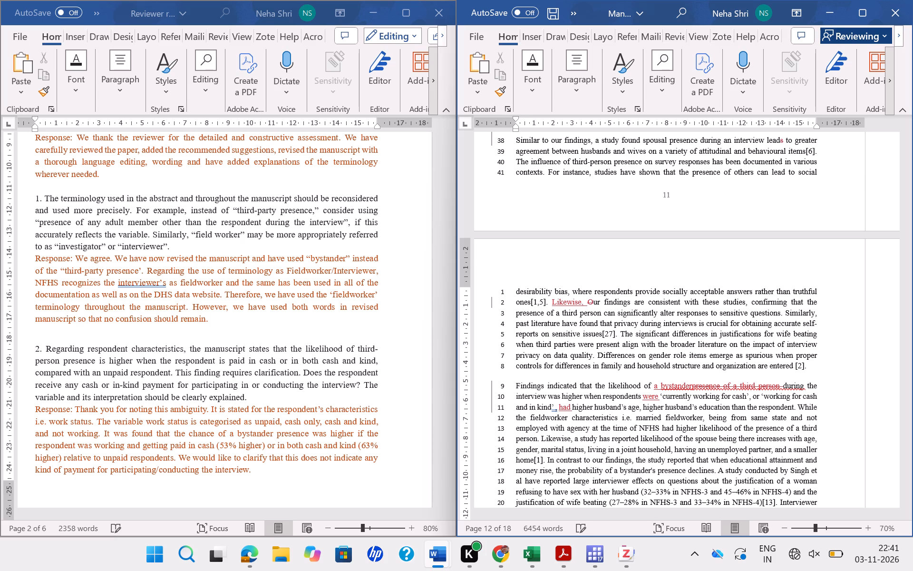
pyautogui.press('o')
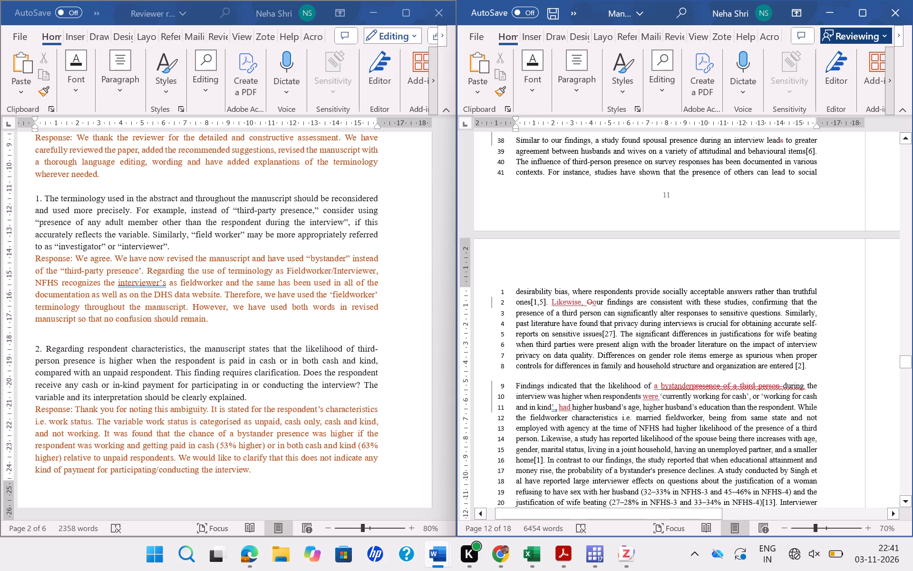
# Delete "are consistent with these studies," from the discussion sentence that starts with "Likewise, our findings".
pyautogui.moveTo(638, 302); pyautogui.dragTo(745, 305)
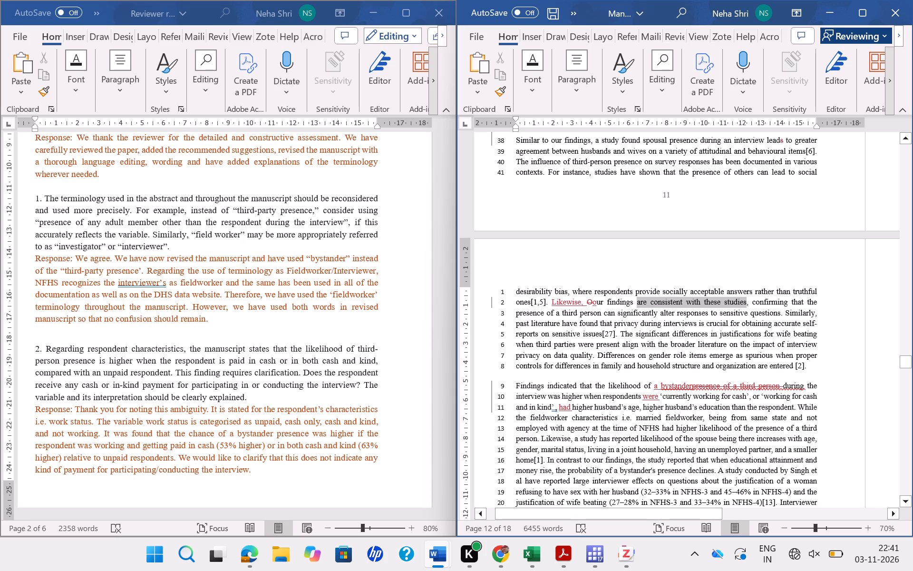
pyautogui.moveTo(745, 305); pyautogui.dragTo(748, 303)
pyautogui.press('Delete')
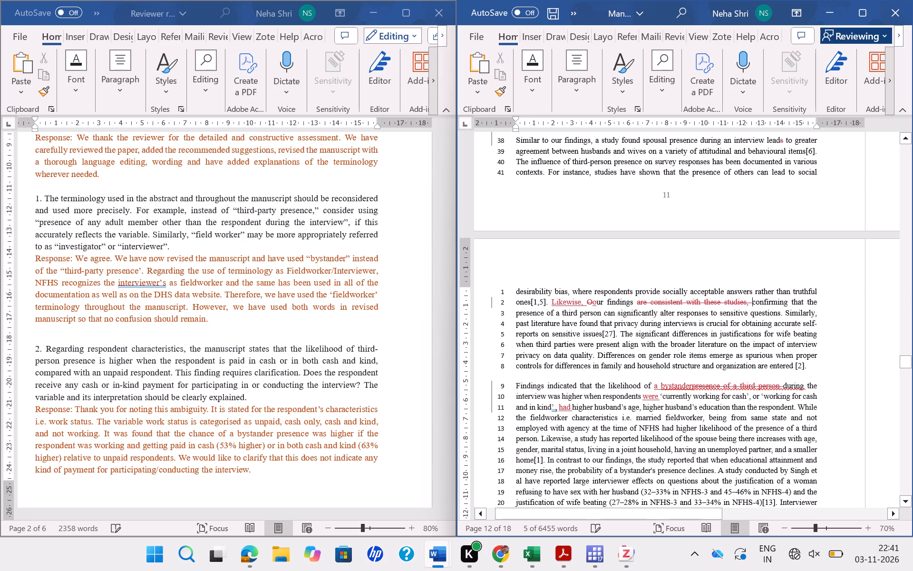
# Change "confirming" to "confirm" in the discussion sentence beginning "Likewise, our findings", and save the manuscript.
pyautogui.click(787, 302)
pyautogui.press('BackSpace')
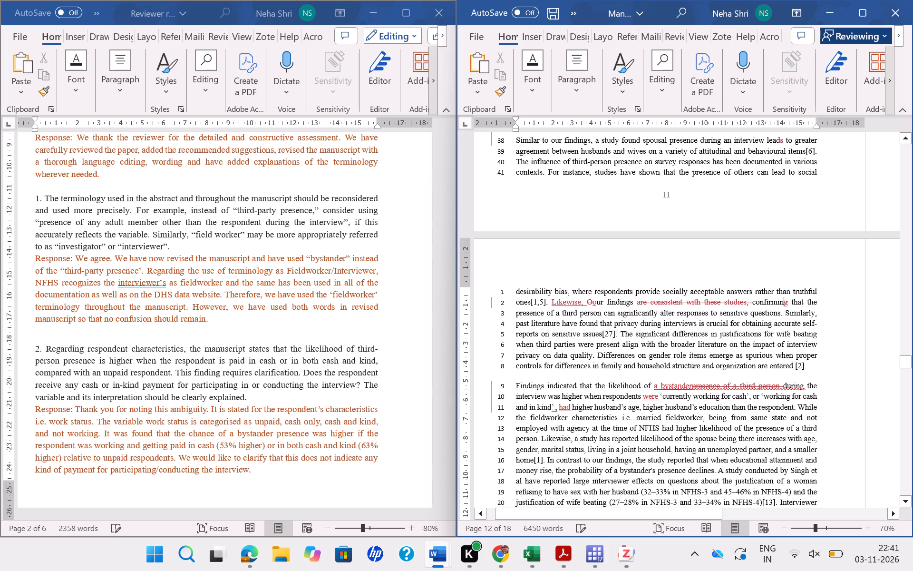
pyautogui.press('BackSpace')
pyautogui.press('BackSpace')
pyautogui.click(804, 301)
pyautogui.hotkey('ctrl', 's')
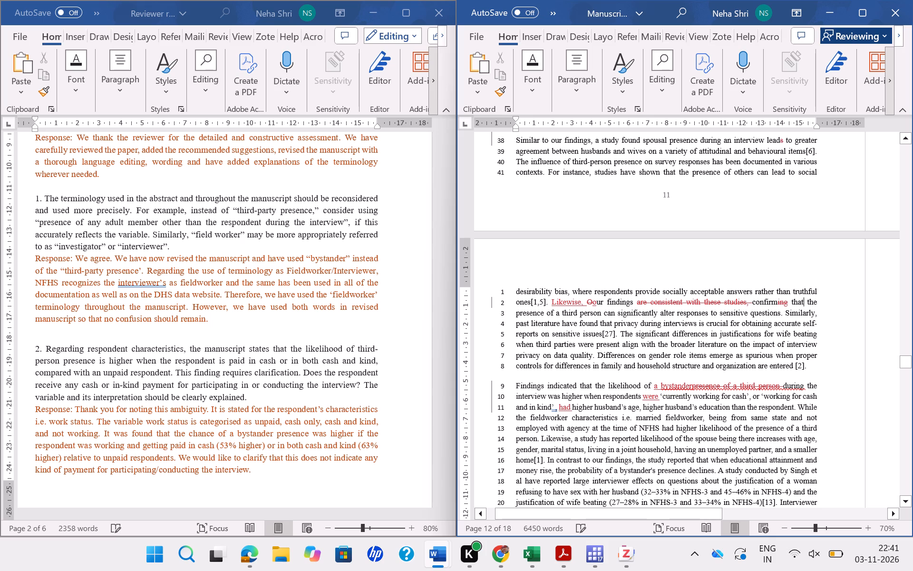
# Insert "/bystanders" after "third-person presence" in the discussion sentence beginning "The influence of", and save the manuscript.
pyautogui.scroll(1, 709, 290)
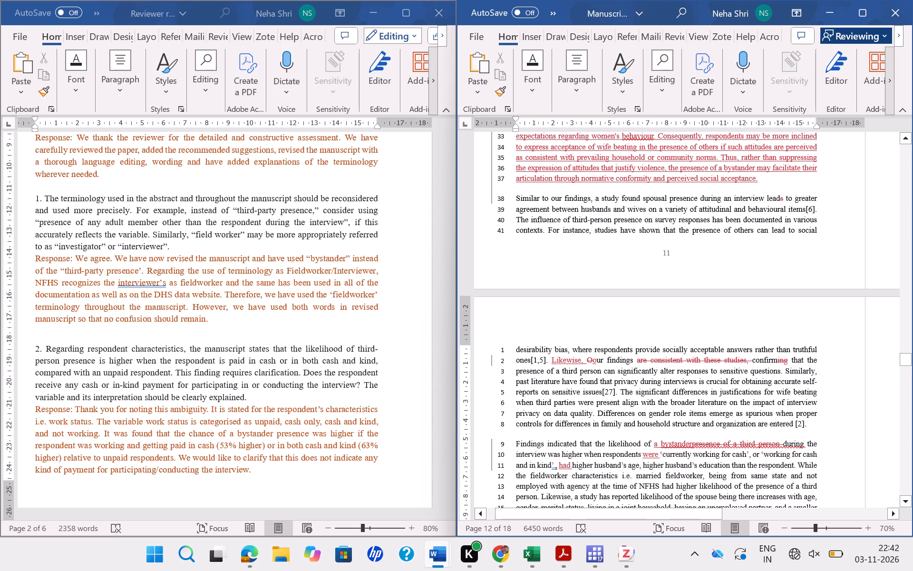
pyautogui.moveTo(517, 197); pyautogui.dragTo(548, 198)
pyautogui.moveTo(548, 198); pyautogui.dragTo(553, 199)
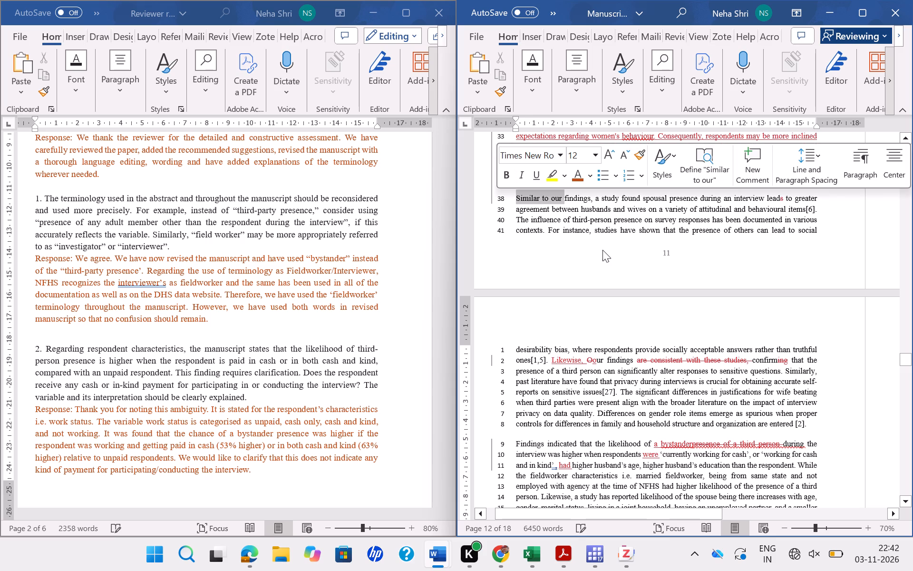
pyautogui.click(630, 213)
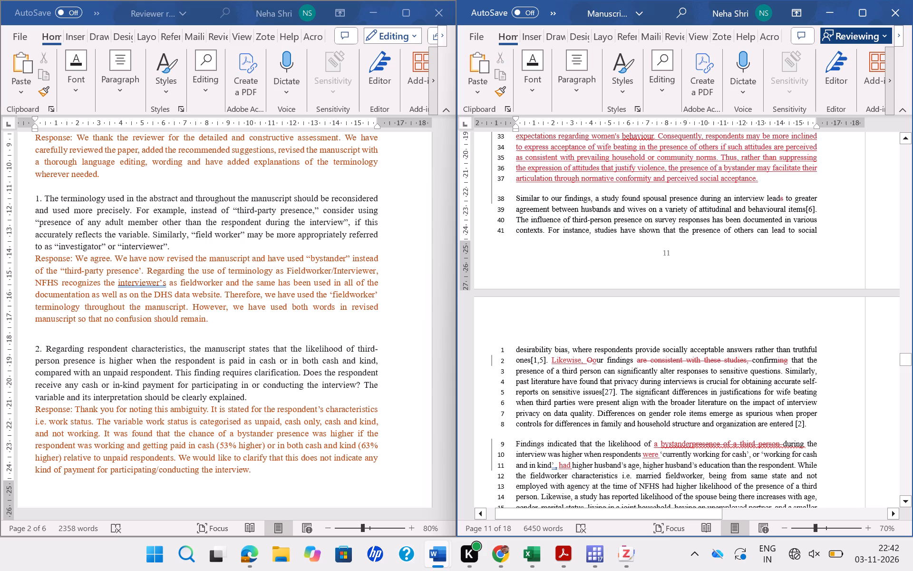
pyautogui.scroll(2, 630, 213)
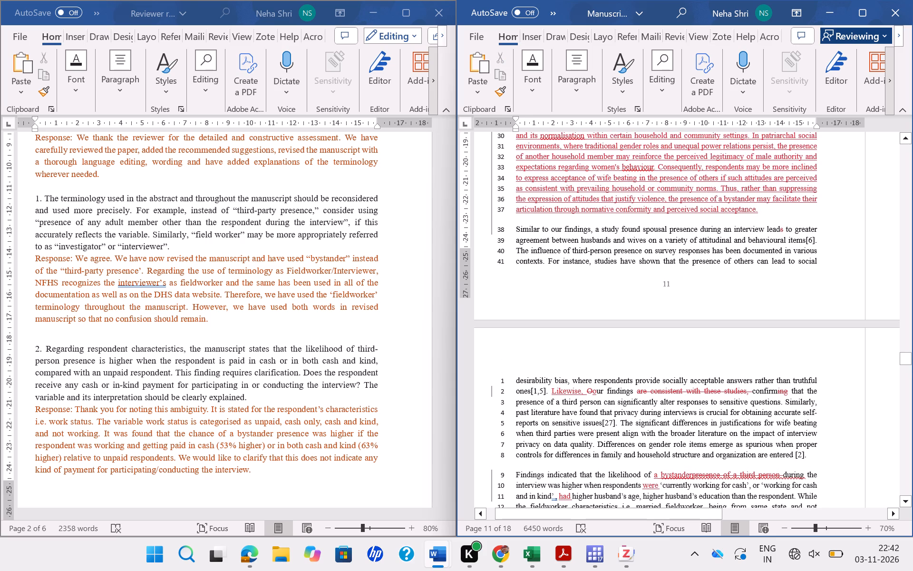
pyautogui.scroll(2, 692, 244)
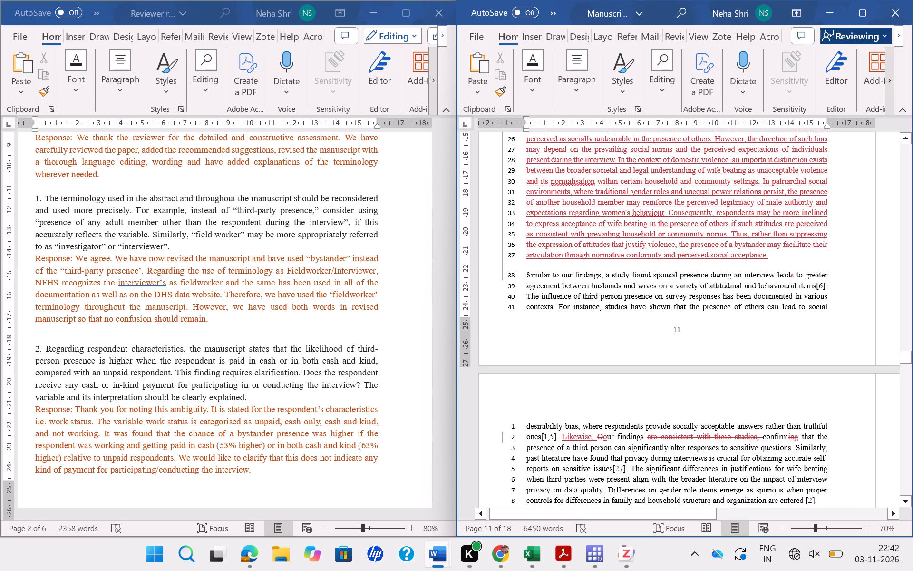
pyautogui.click(651, 292)
pyautogui.write('/bystanders')
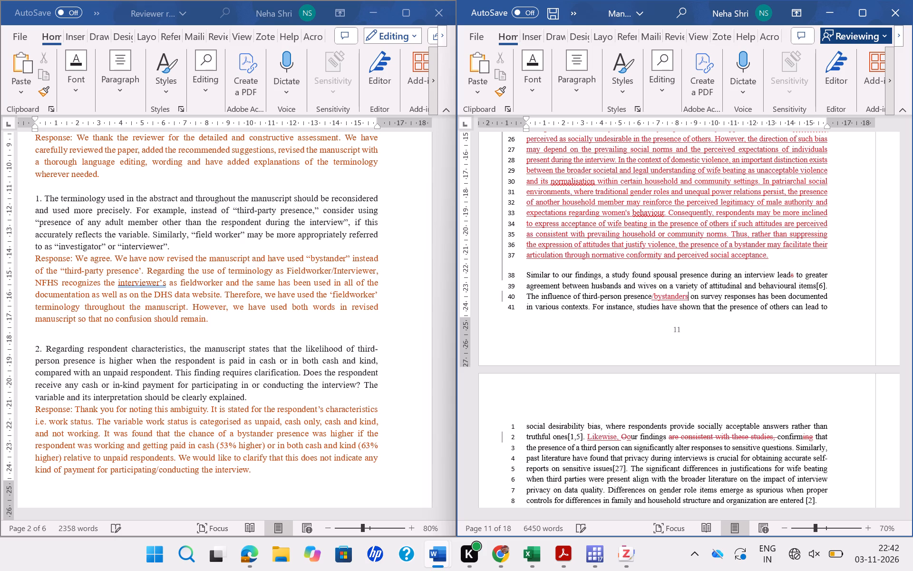
pyautogui.hotkey('ctrl', 's')
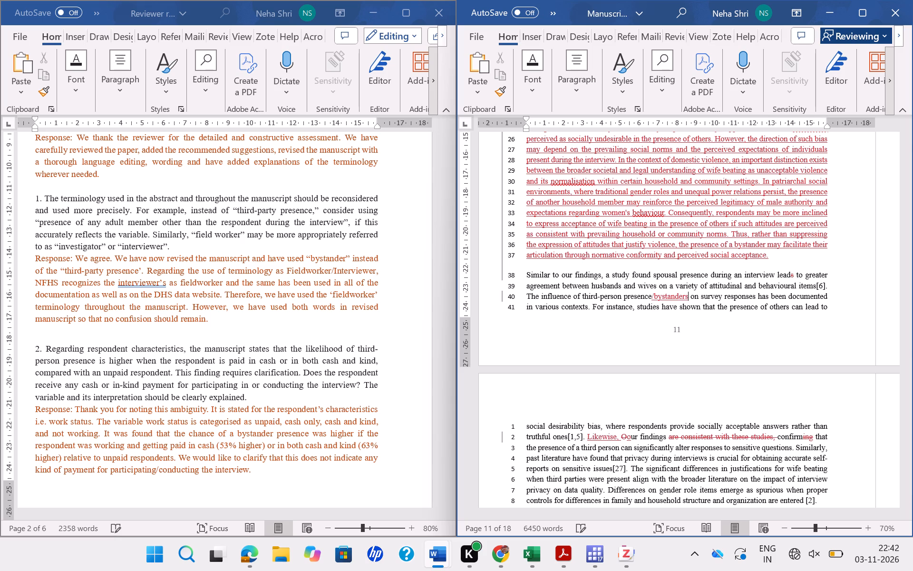
# Look over the tracked changes from the discussion through the declarations and back to the title and abstract, keeping the manuscript saved.
pyautogui.scroll(-1, 661, 313)
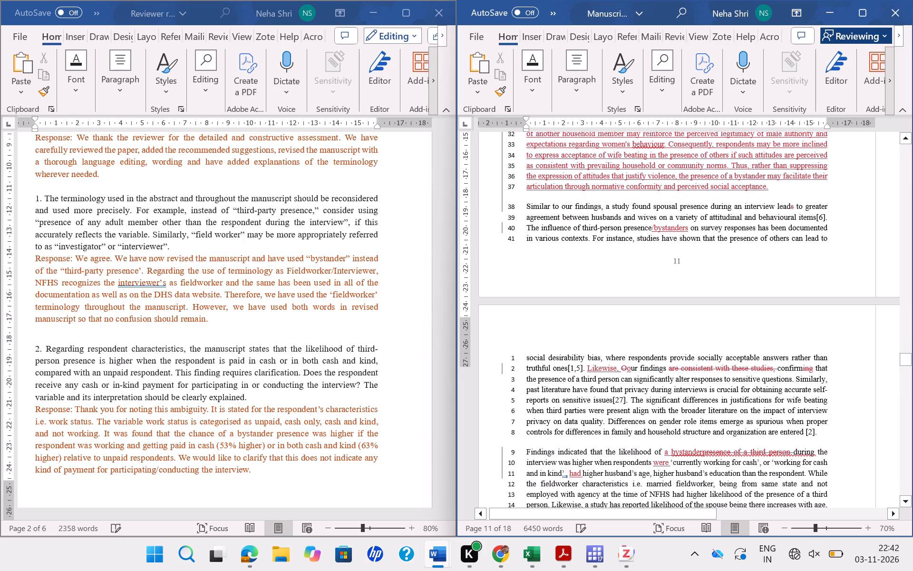
pyautogui.scroll(-7, 661, 313)
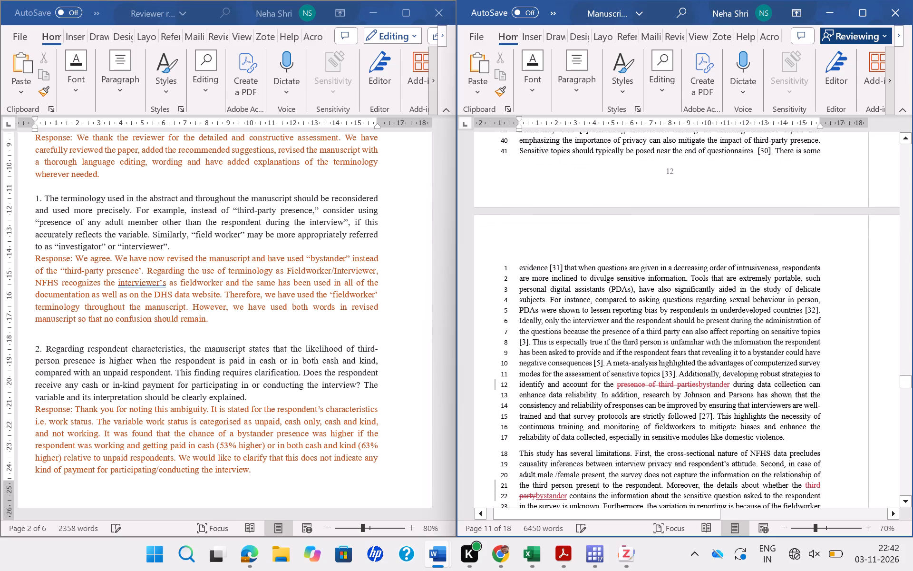
pyautogui.hotkey('ctrl', 's')
pyautogui.scroll(-4, 661, 313)
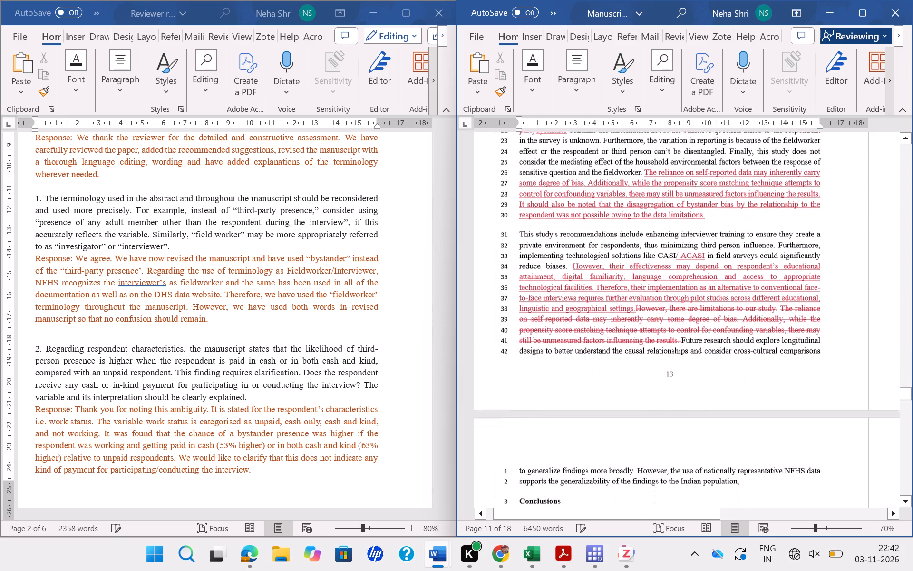
pyautogui.scroll(-2, 661, 313)
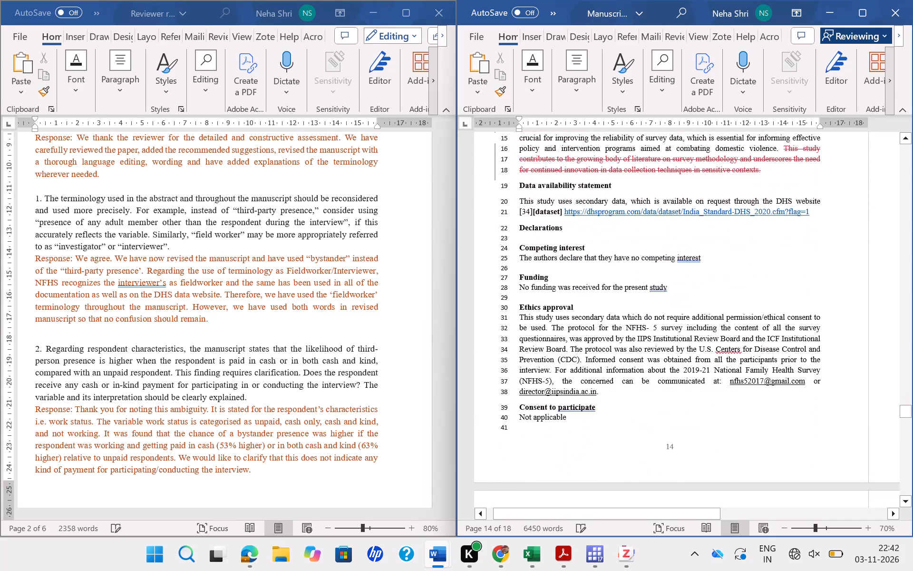
pyautogui.scroll(9, 640, 350)
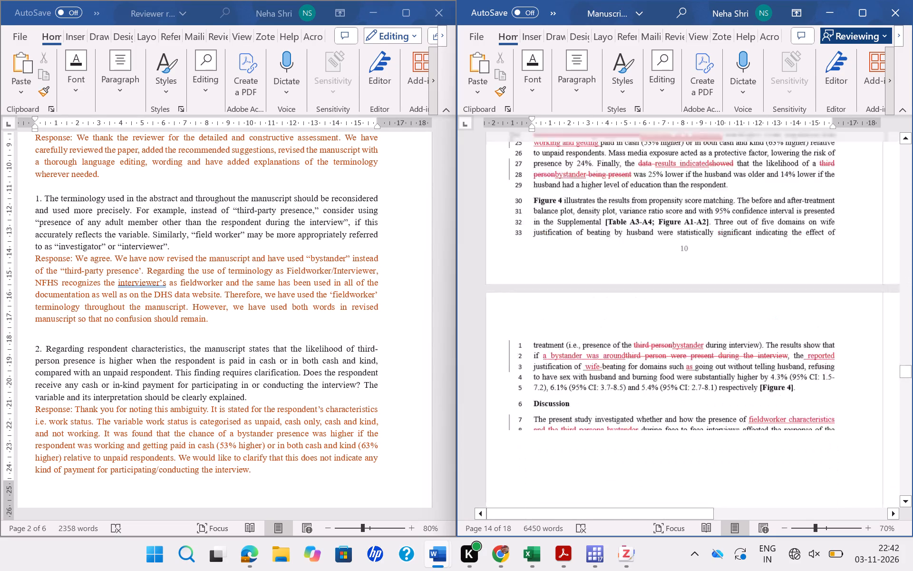
pyautogui.scroll(6, 640, 350)
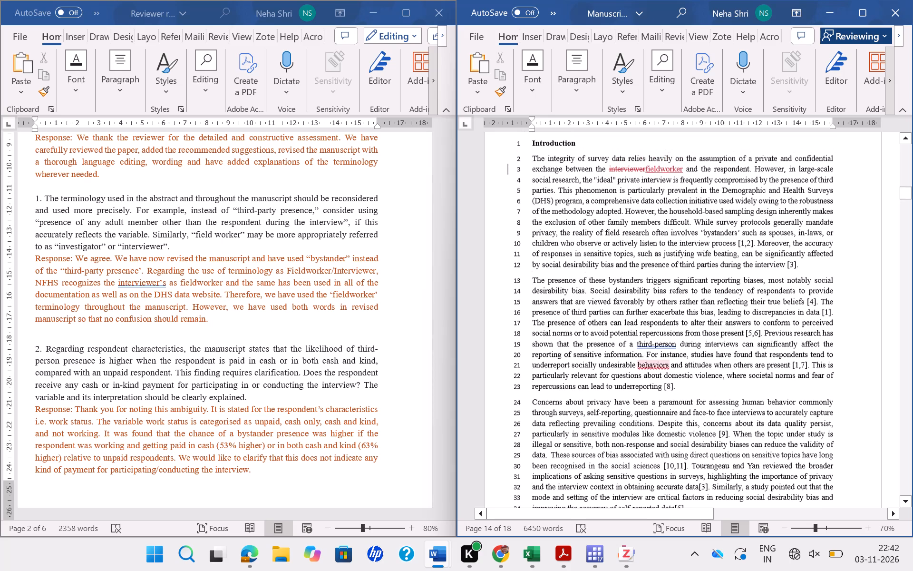
pyautogui.scroll(2, 640, 350)
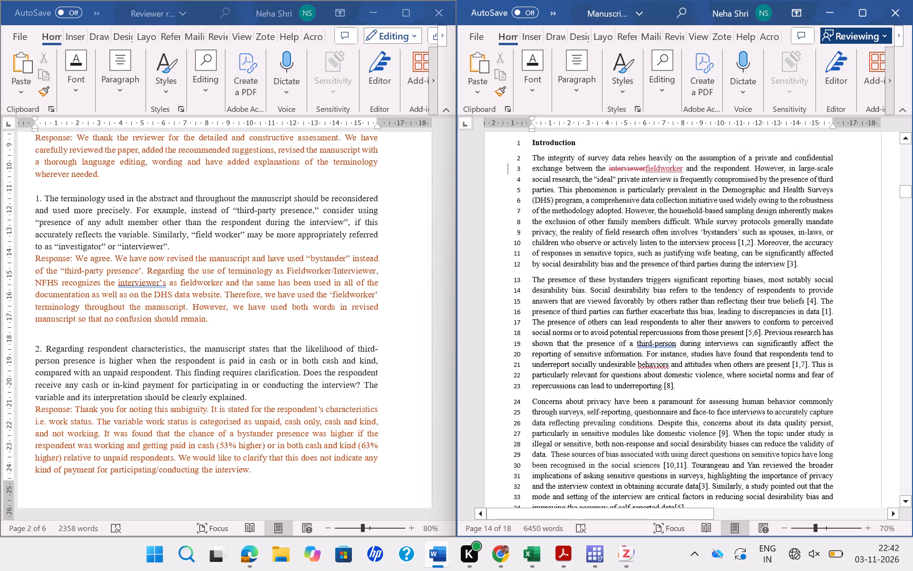
pyautogui.scroll(5, 640, 350)
pyautogui.scroll(3, 669, 310)
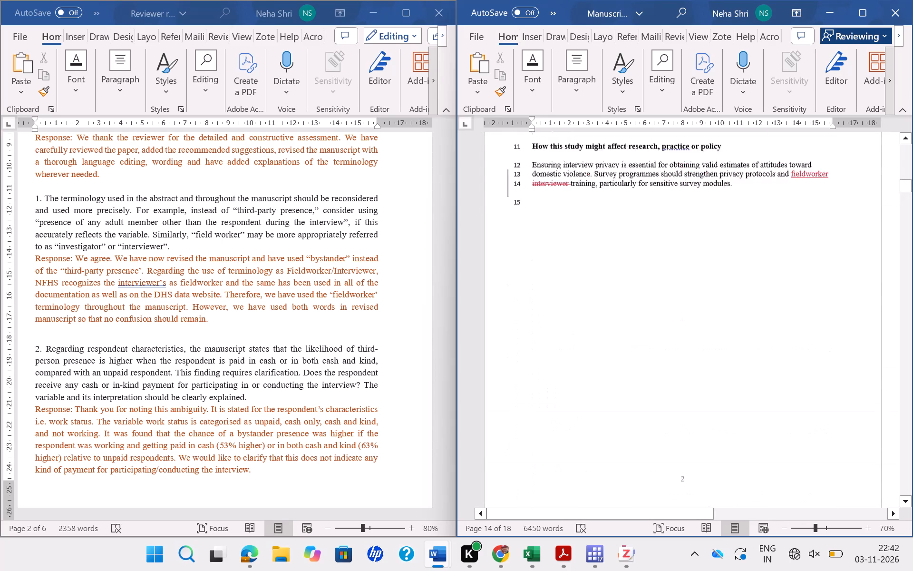
pyautogui.scroll(5, 669, 310)
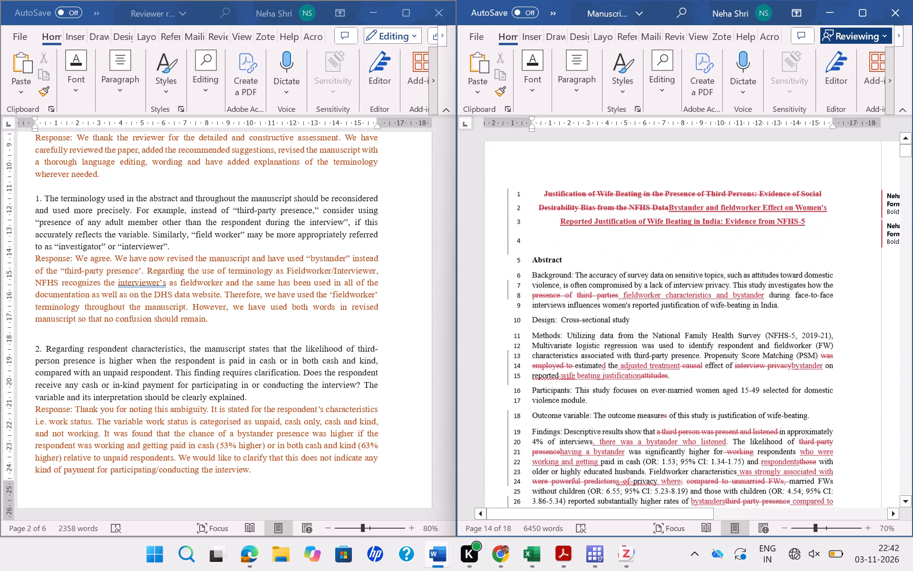
pyautogui.scroll(-1, 669, 310)
pyautogui.hotkey('ctrl', 's')
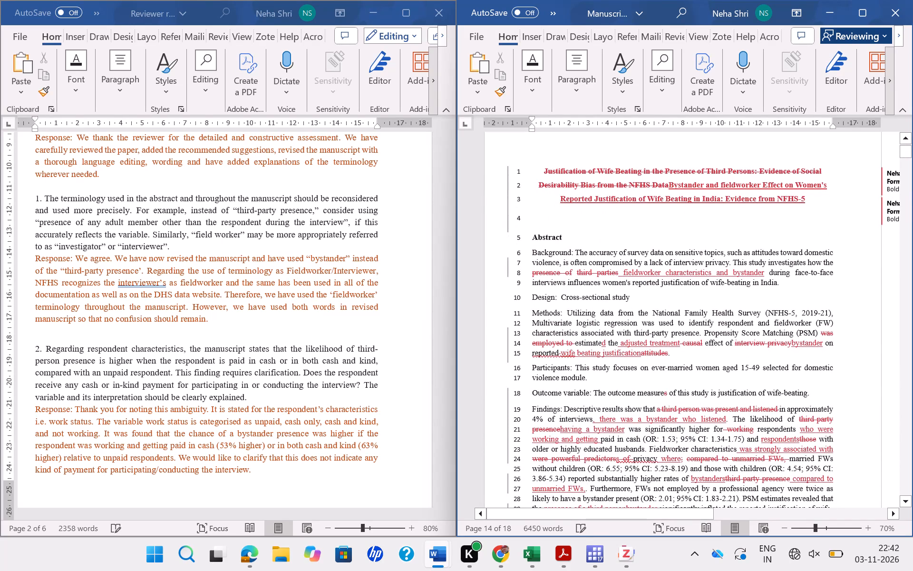
pyautogui.hotkey('ctrl', 's')
pyautogui.hotkey('ctrl', 's')
# Skim the reviewer response document, examining the Reviewer 2 answers and the sensitivity-test table under comment 8.
pyautogui.click(298, 305)
pyautogui.scroll(2, 298, 305)
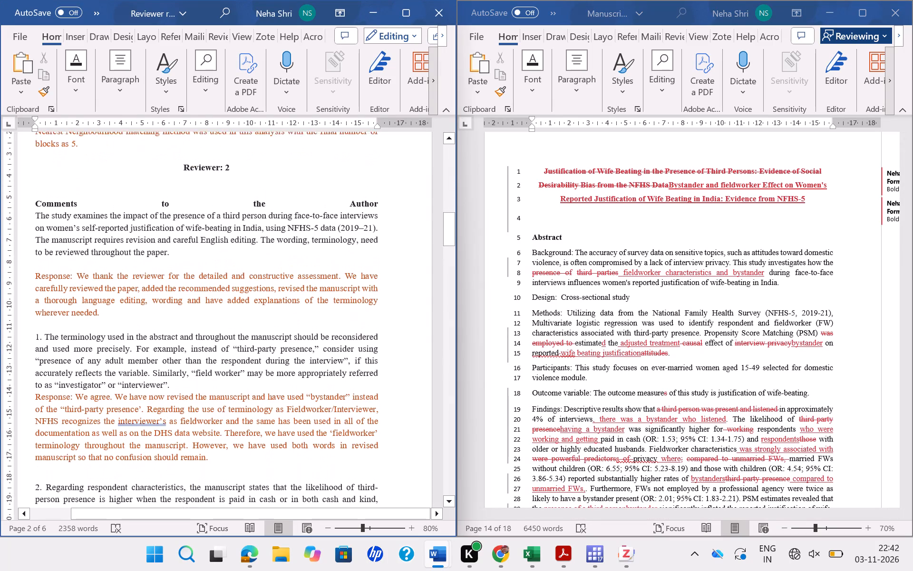
pyautogui.scroll(1, 298, 305)
pyautogui.scroll(-7, 298, 305)
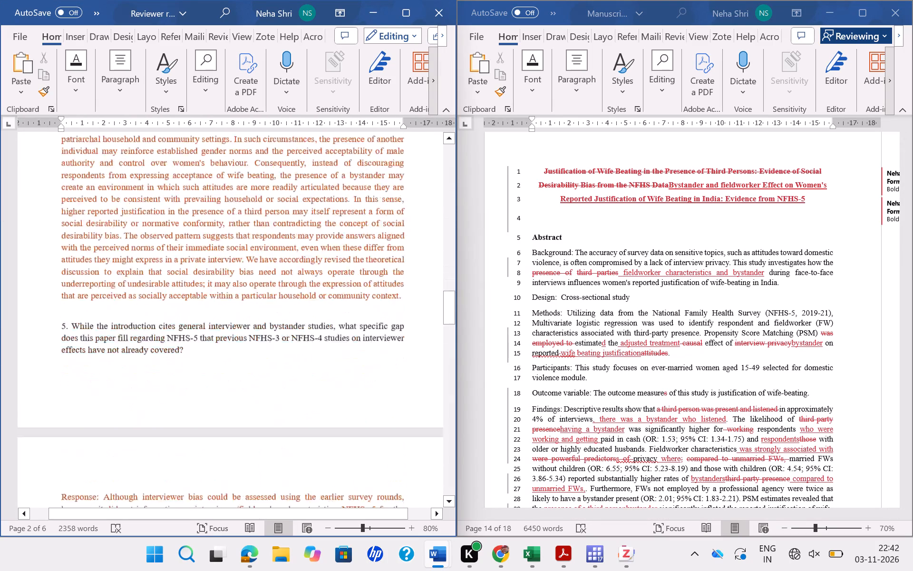
pyautogui.scroll(-4, 298, 305)
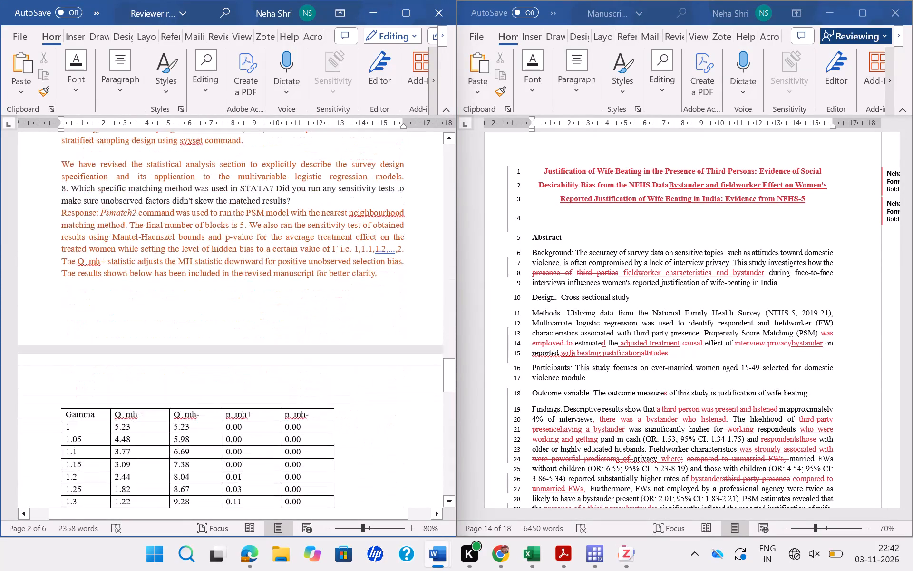
pyautogui.scroll(-2, 298, 305)
pyautogui.scroll(4, 298, 305)
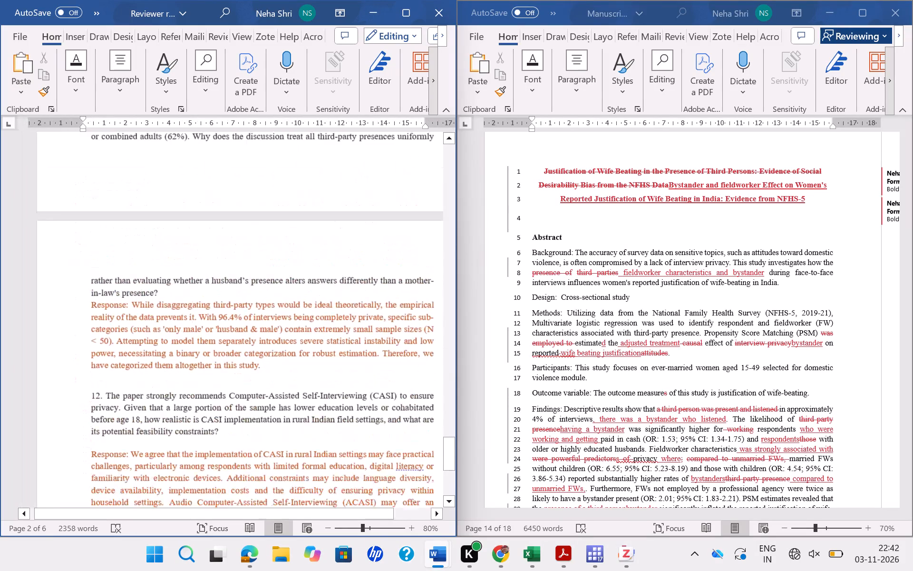
pyautogui.scroll(3, 298, 305)
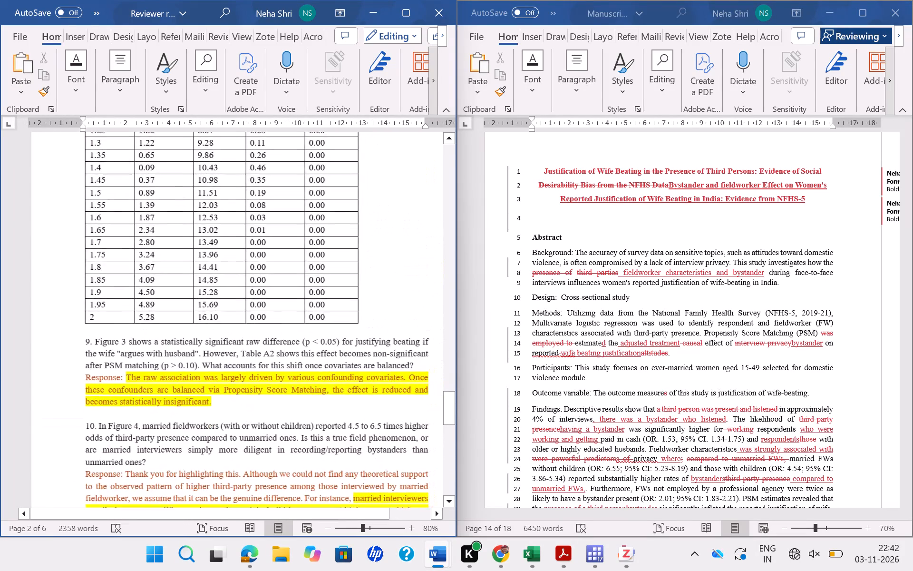
pyautogui.scroll(2, 298, 305)
pyautogui.hscroll(1, 298, 305)
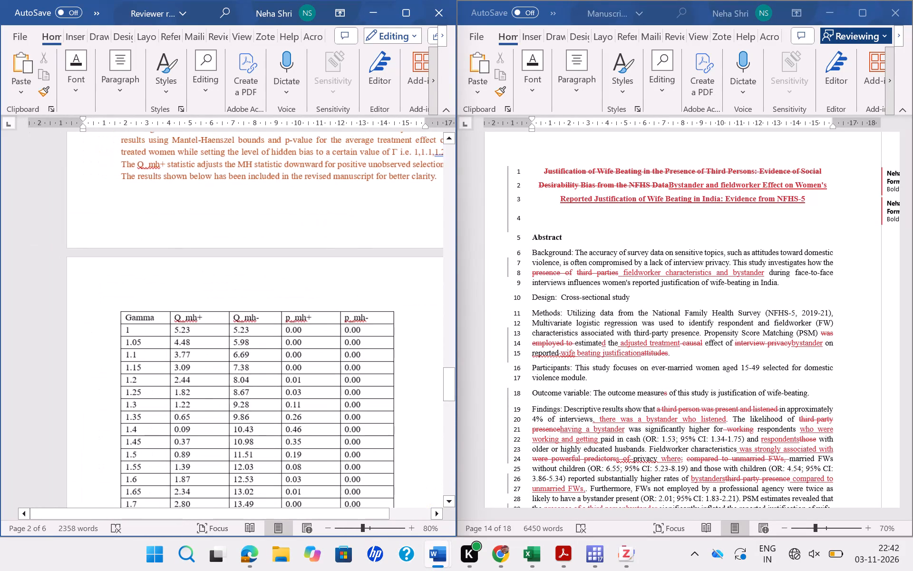
pyautogui.hscroll(1, 298, 305)
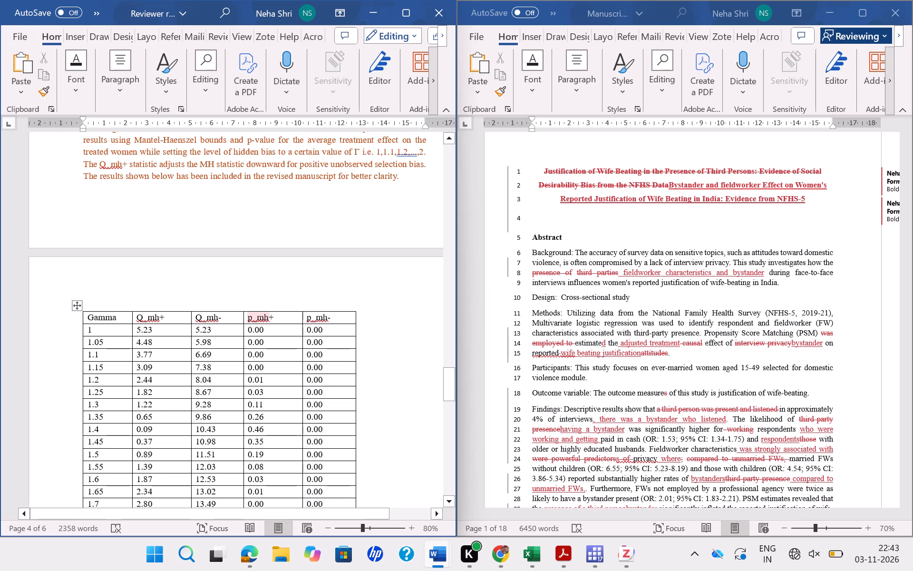
pyautogui.scroll(-1, 287, 382)
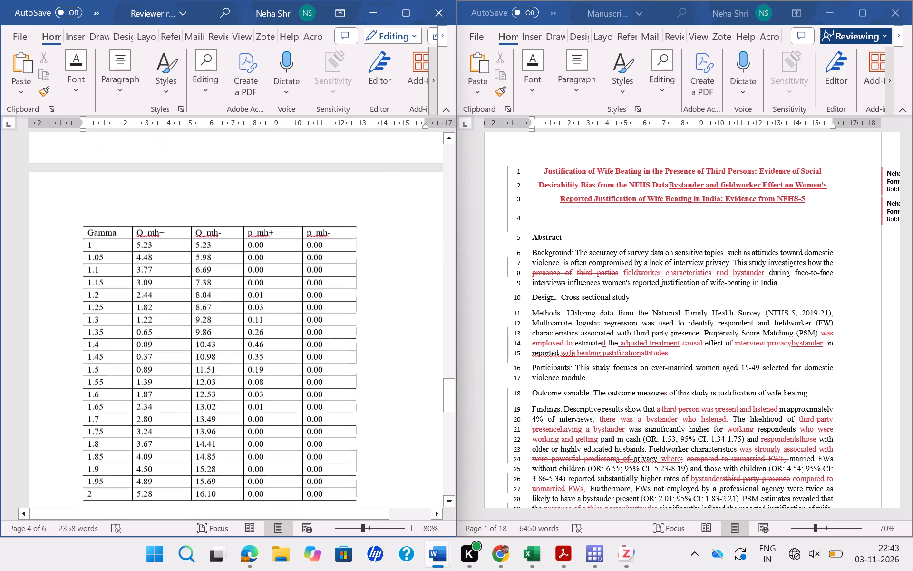
pyautogui.scroll(-1, 287, 382)
# Delete the sentence "The results shown below has been included in the revised manuscript for better clarity." from the response to comment 8.
pyautogui.scroll(2, 287, 382)
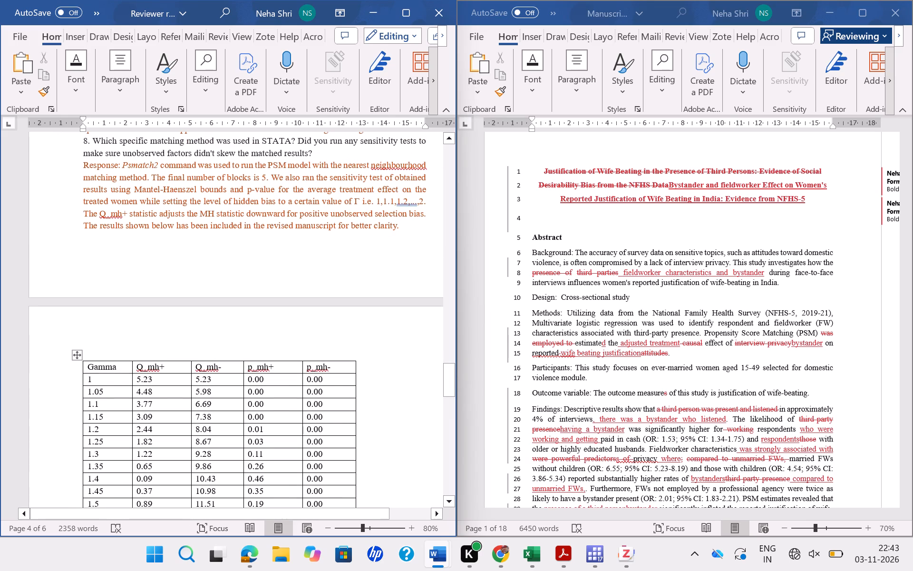
pyautogui.click(292, 253)
pyautogui.moveTo(409, 230); pyautogui.dragTo(69, 232)
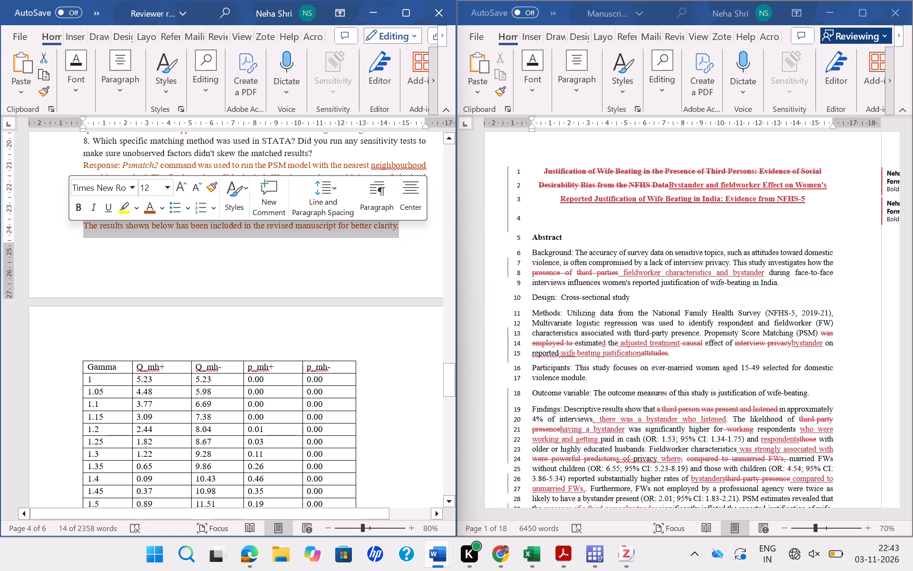
pyautogui.press('Delete')
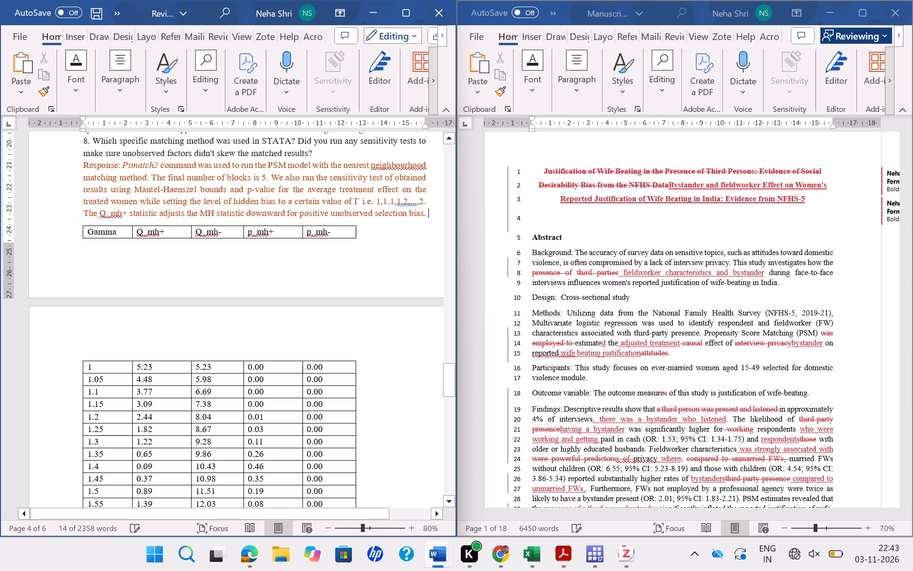
# Save the reviewer response document.
pyautogui.hotkey('ctrl', 's')
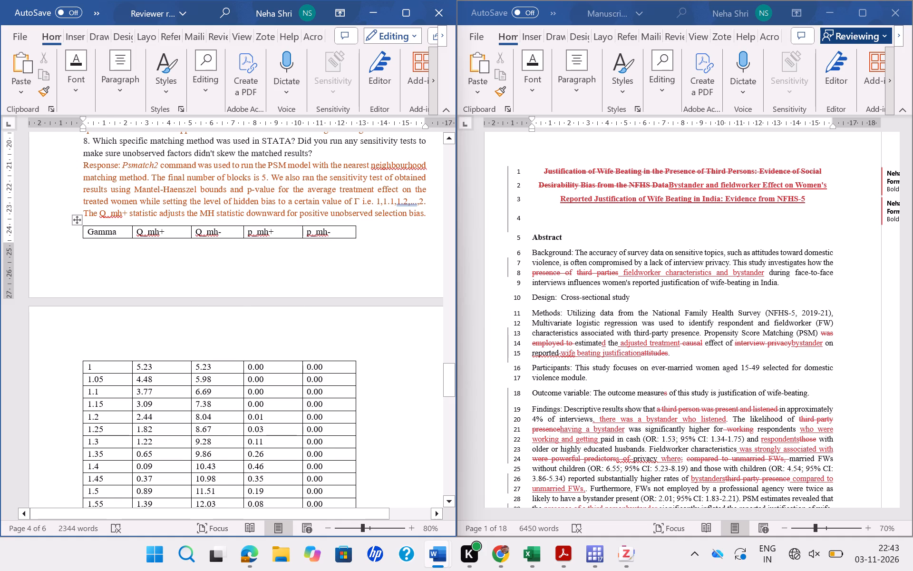
# Remove the yellow highlighting from the responses to comments 9 and 10, and save the response document.
pyautogui.scroll(-3, 213, 360)
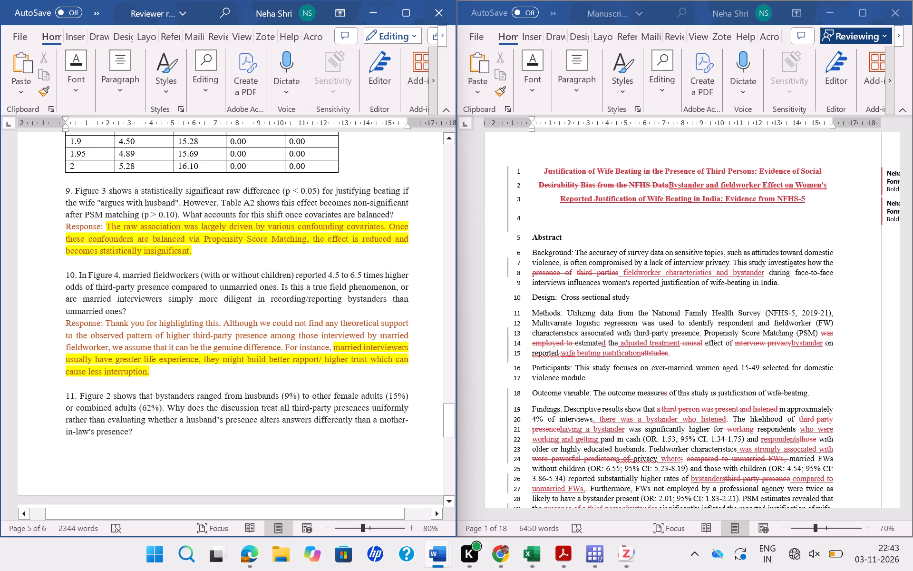
pyautogui.moveTo(204, 255); pyautogui.dragTo(103, 217)
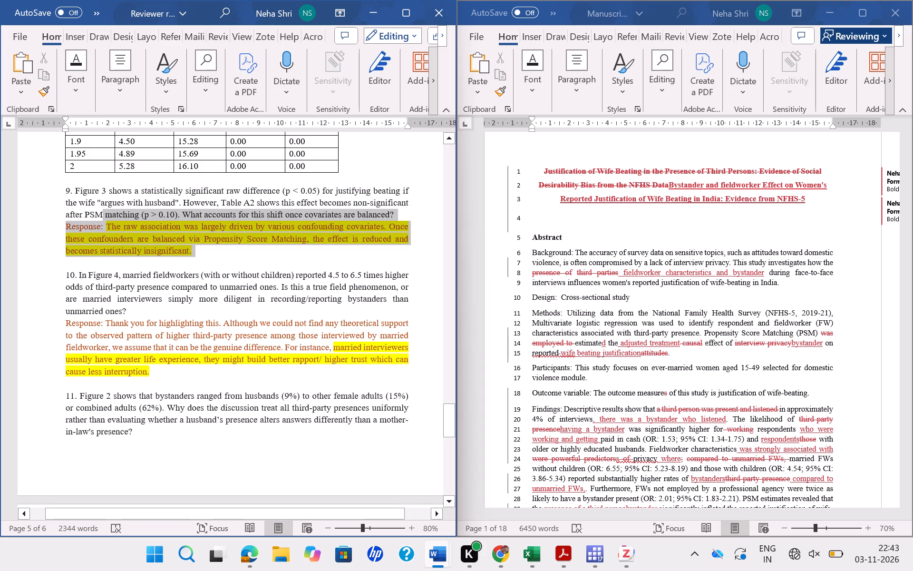
pyautogui.moveTo(103, 217); pyautogui.dragTo(103, 217)
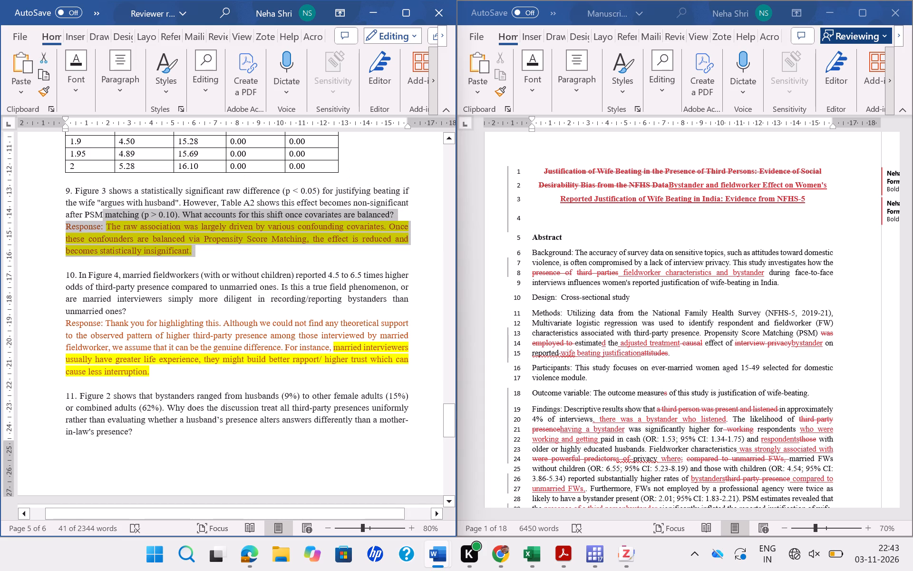
pyautogui.click(154, 374)
pyautogui.moveTo(154, 374); pyautogui.dragTo(127, 319)
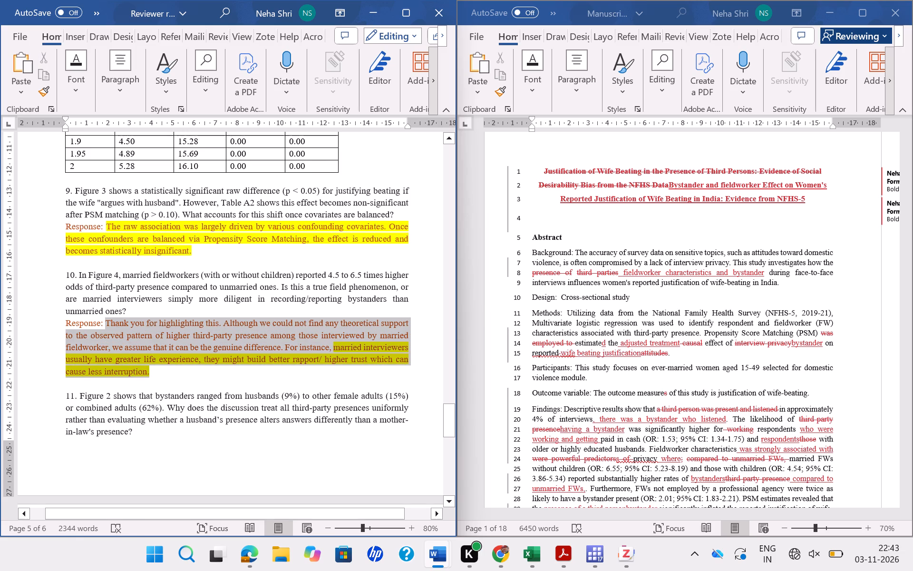
pyautogui.moveTo(127, 319); pyautogui.dragTo(108, 227)
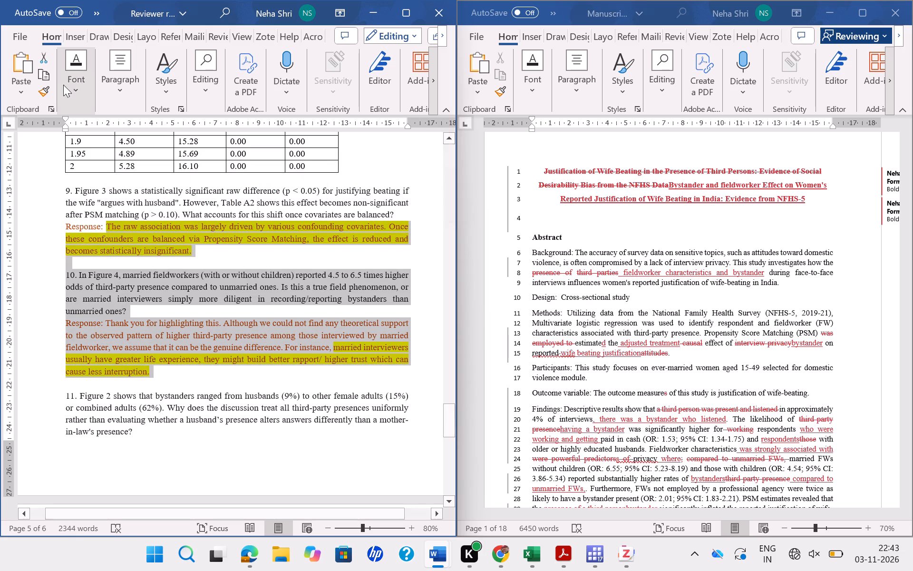
pyautogui.click(80, 89)
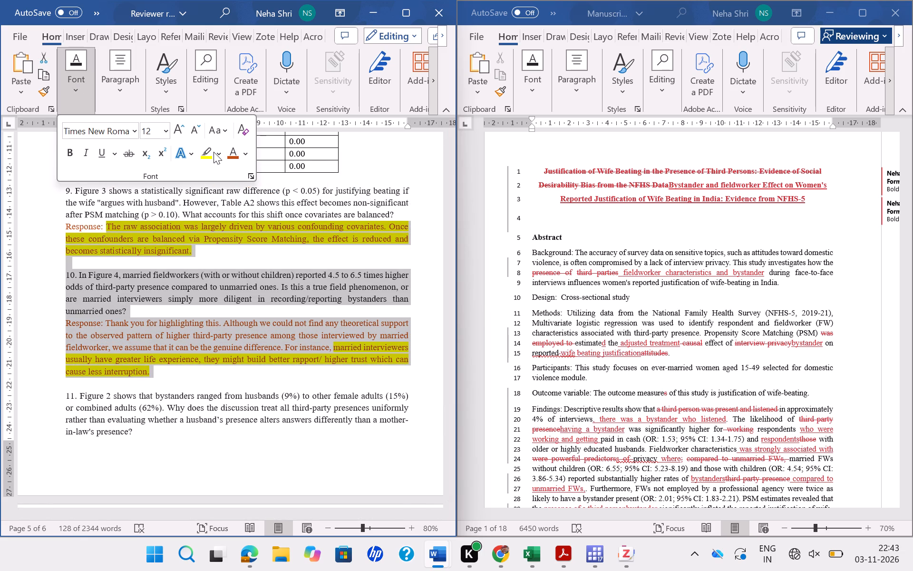
pyautogui.click(221, 154)
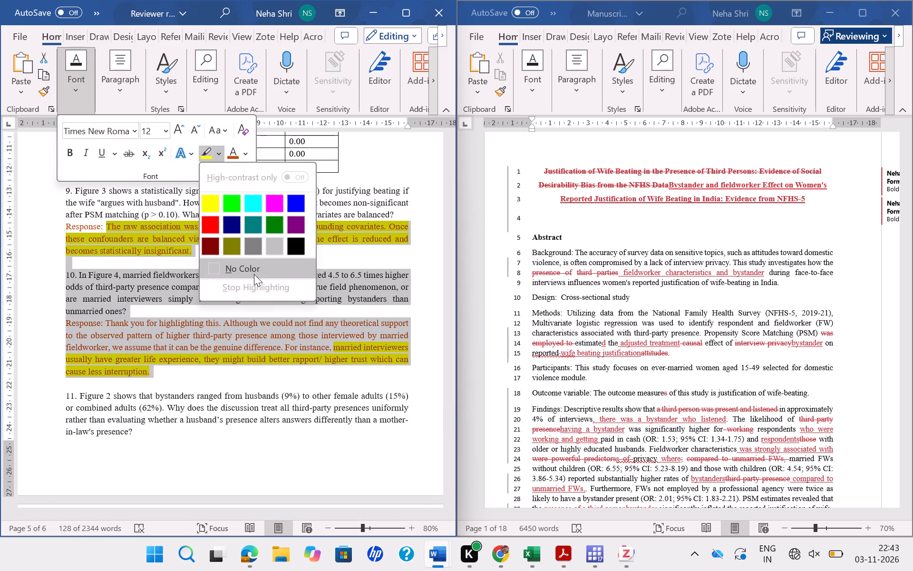
pyautogui.click(247, 266)
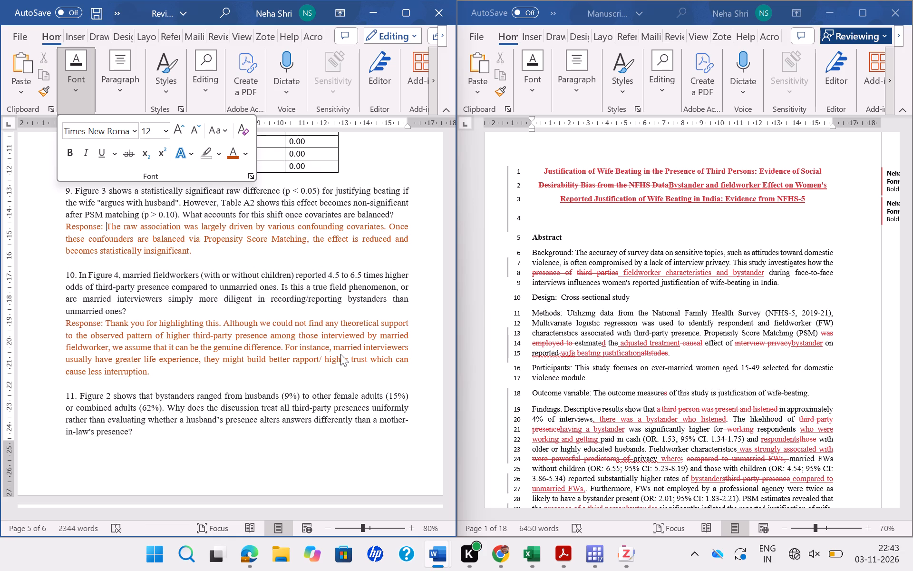
pyautogui.click(311, 387)
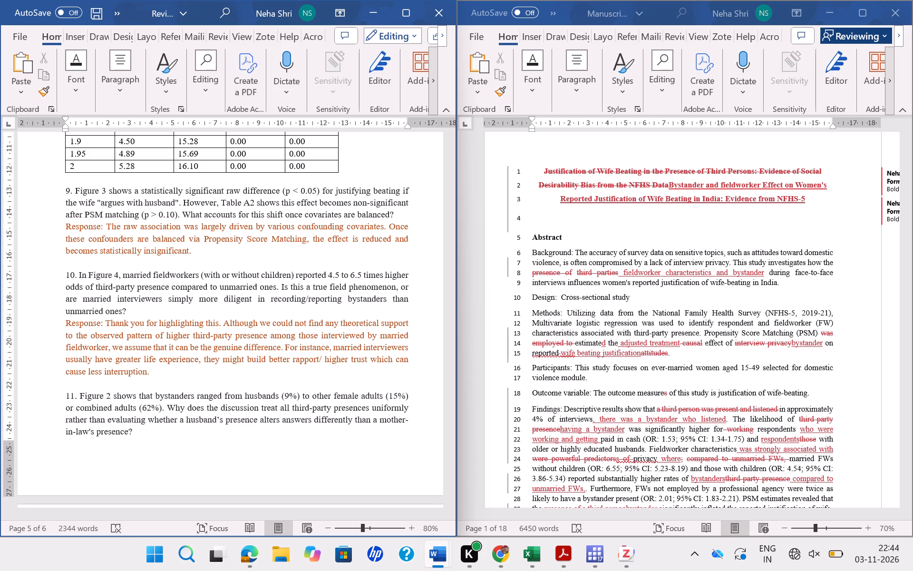
pyautogui.scroll(-1, 311, 387)
pyautogui.scroll(1, 311, 387)
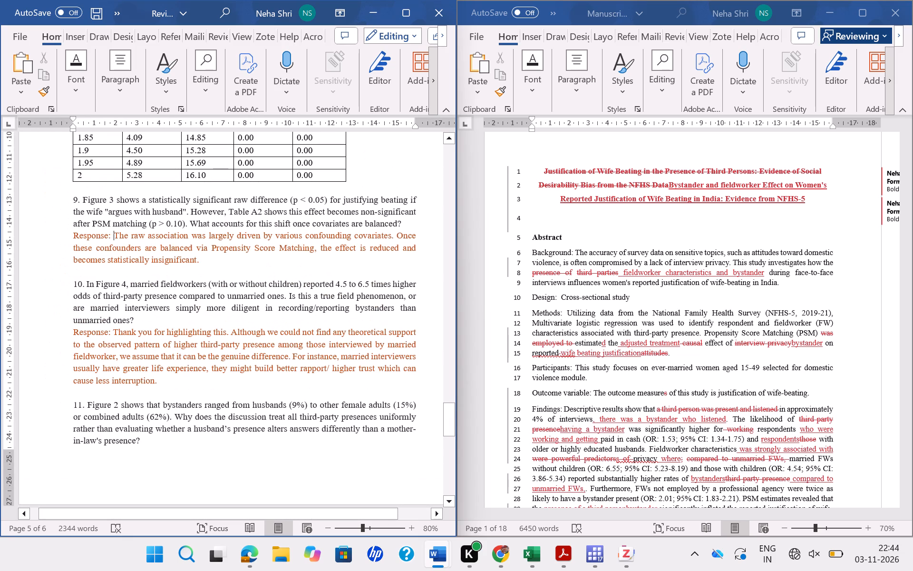
pyautogui.scroll(1, 311, 387)
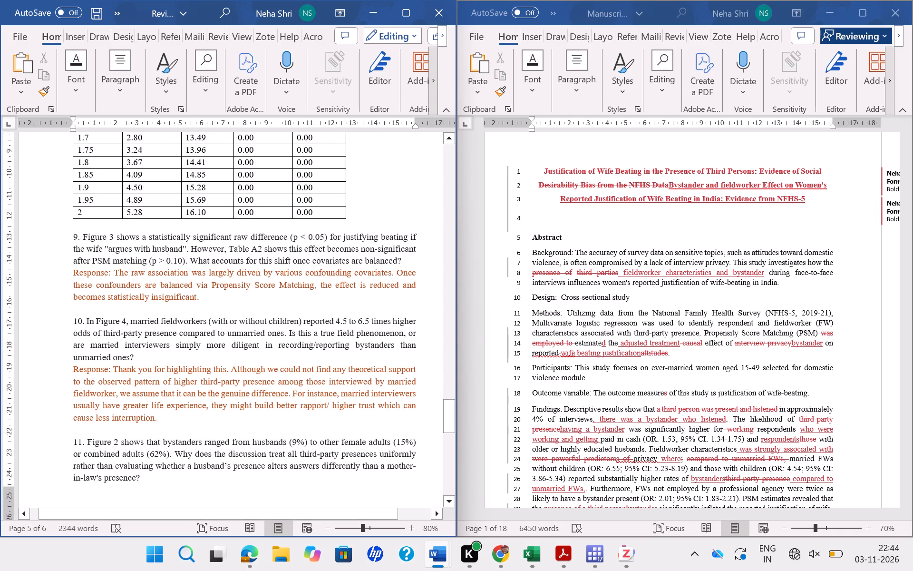
pyautogui.hotkey('ctrl', 's')
pyautogui.hotkey('ctrl', 's')
# Replace "Attempting to model" with "Modelling" in the response to comment 11, and save the response document.
pyautogui.scroll(-2, 311, 387)
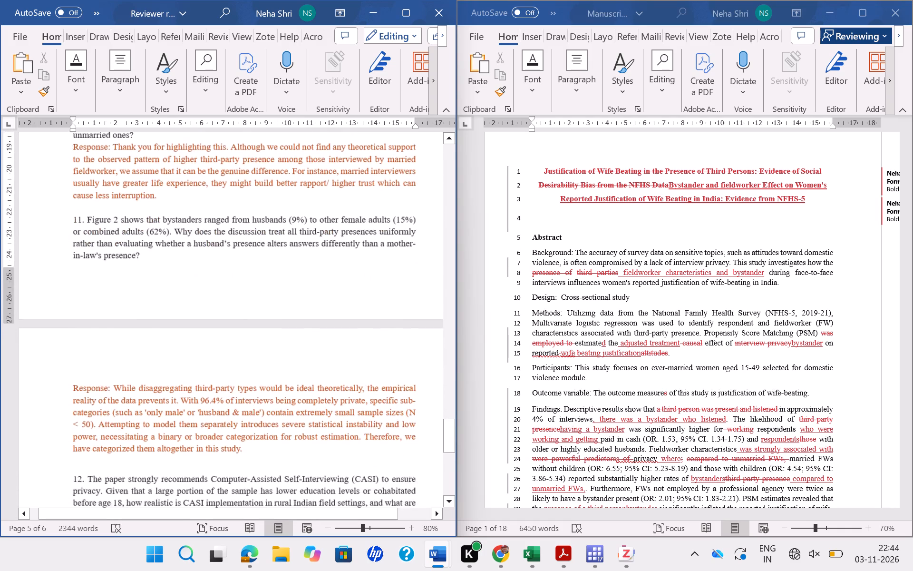
pyautogui.scroll(-1, 311, 387)
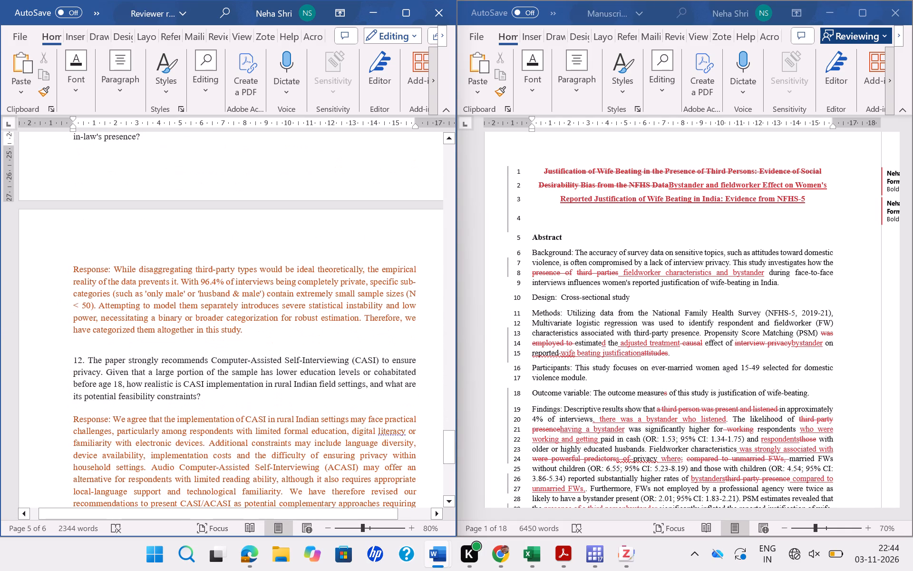
pyautogui.scroll(-2, 311, 387)
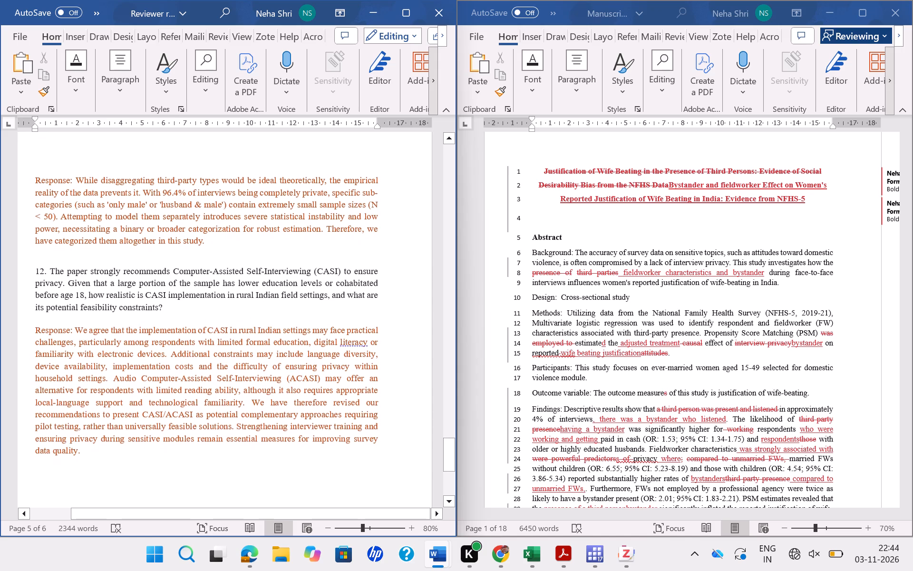
pyautogui.scroll(-2, 311, 387)
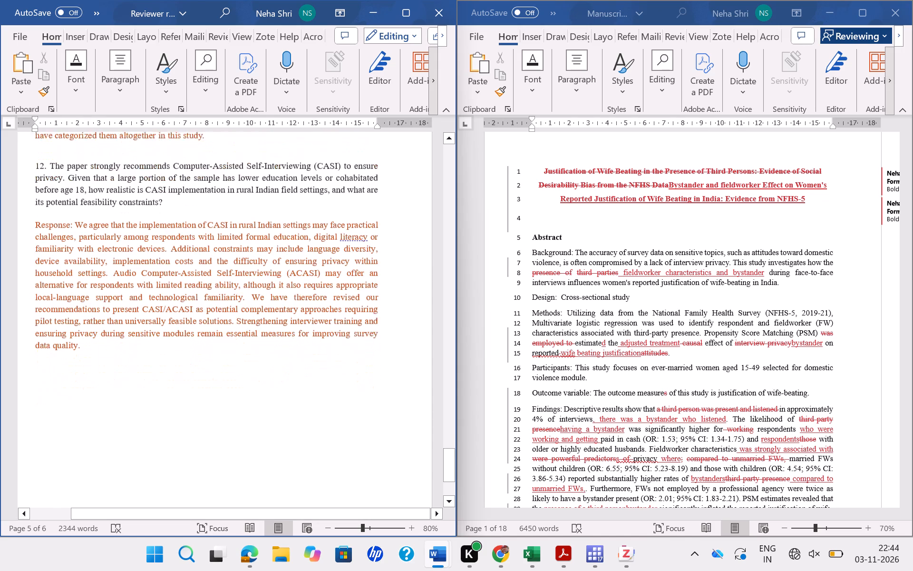
pyautogui.scroll(-1, 311, 387)
pyautogui.scroll(2, 311, 387)
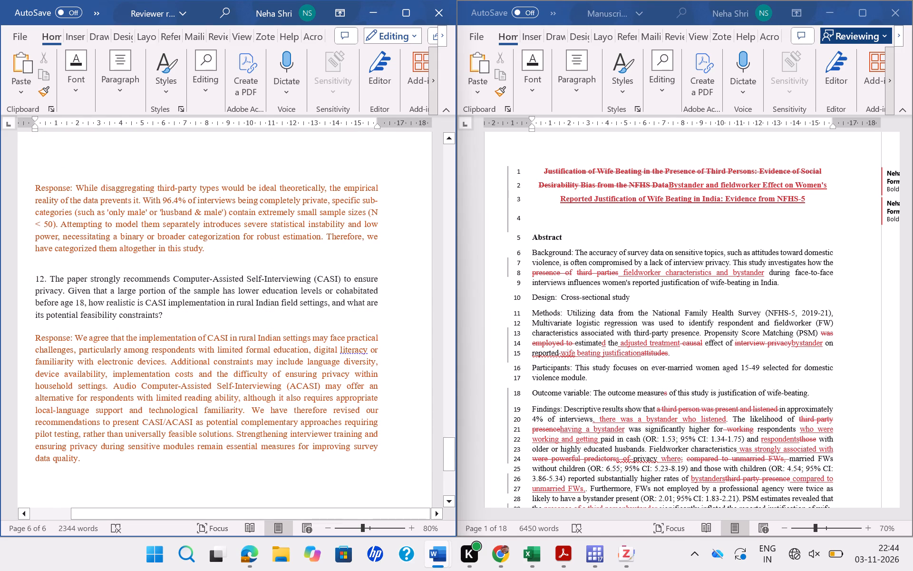
pyautogui.moveTo(62, 225); pyautogui.dragTo(113, 224)
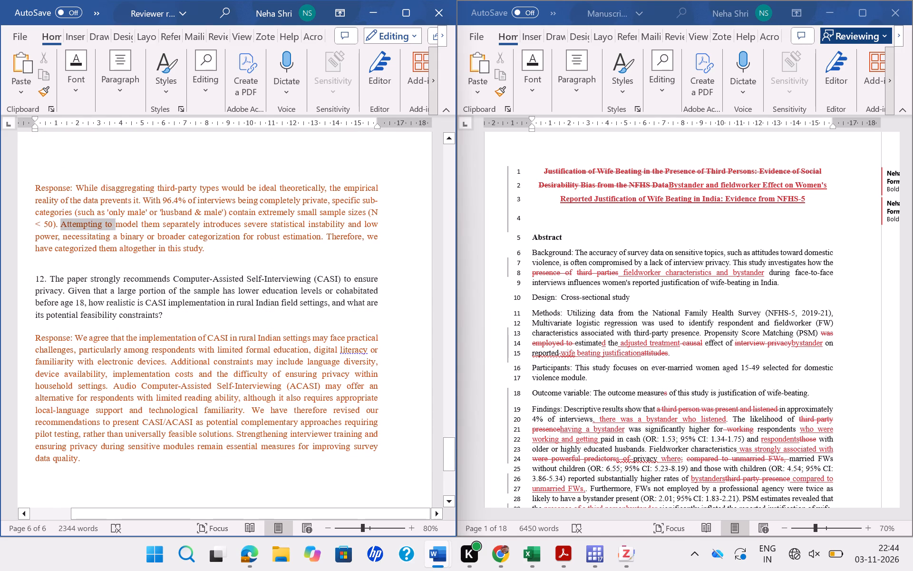
pyautogui.moveTo(113, 224); pyautogui.dragTo(114, 224)
pyautogui.press('Delete')
pyautogui.press('Delete')
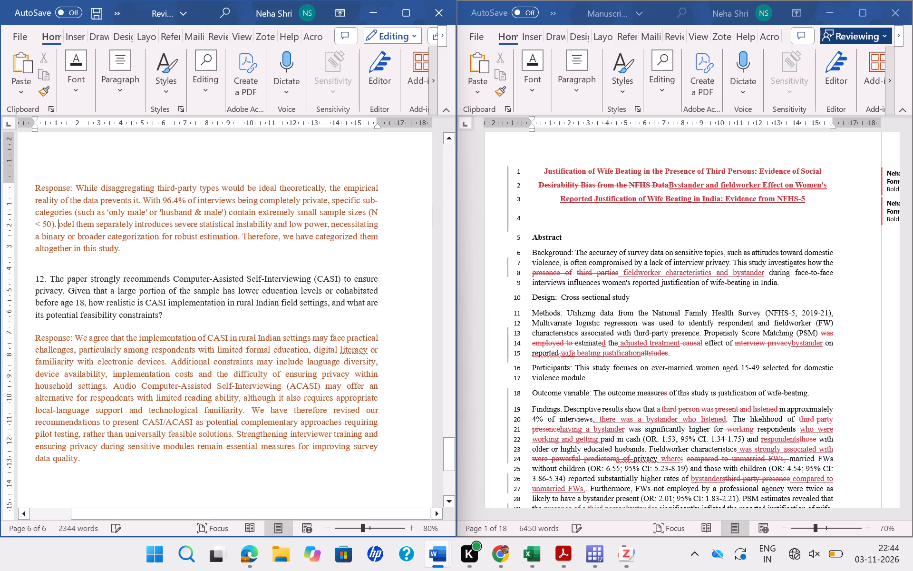
pyautogui.press('m')
pyautogui.click(89, 226)
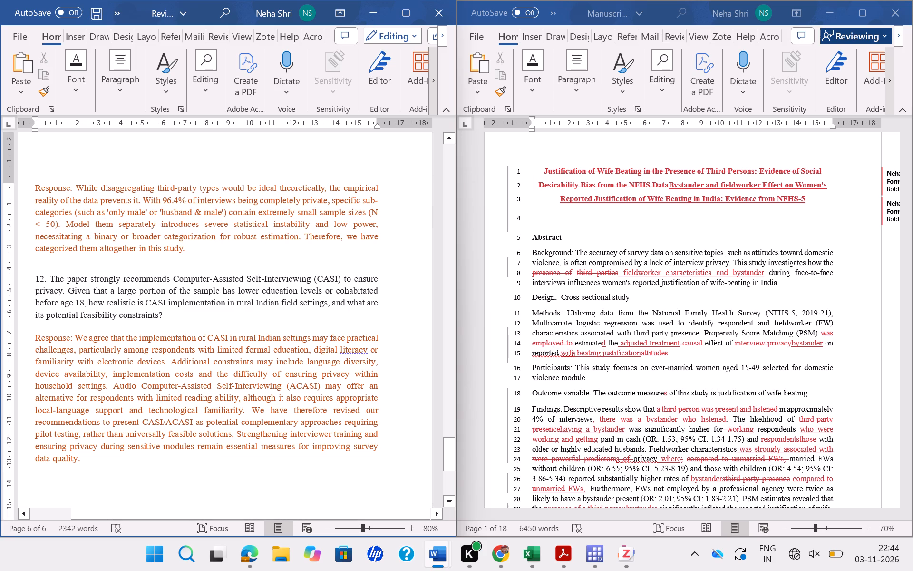
pyautogui.write('ling')
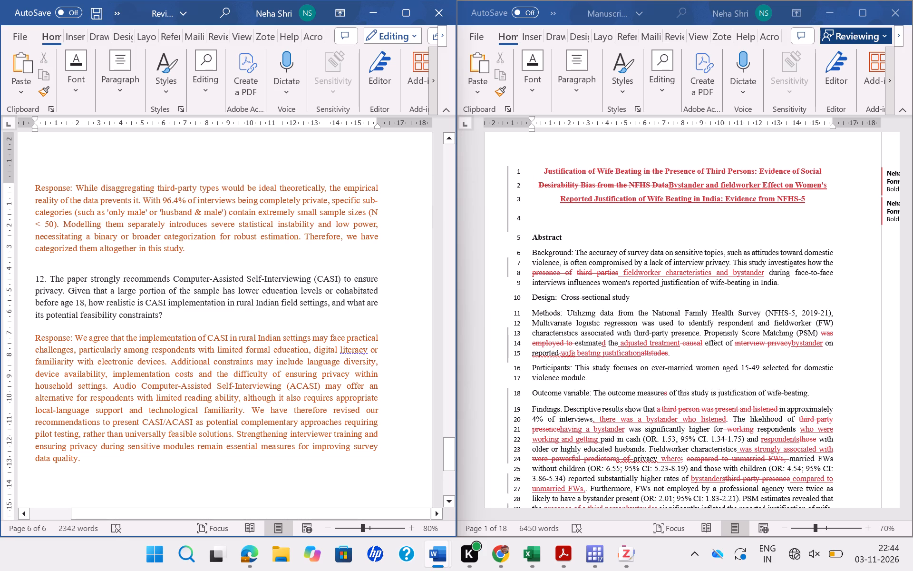
pyautogui.hotkey('ctrl', 's')
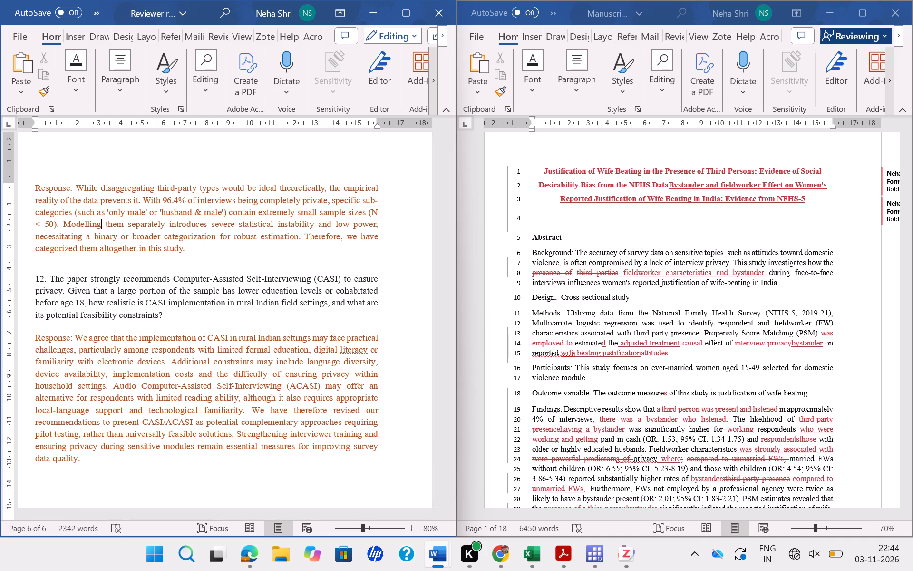
pyautogui.hotkey('ctrl', 's')
# Recheck the responses to comments 9 through 12 in the reviewer response document, keeping it saved.
pyautogui.scroll(1, 264, 344)
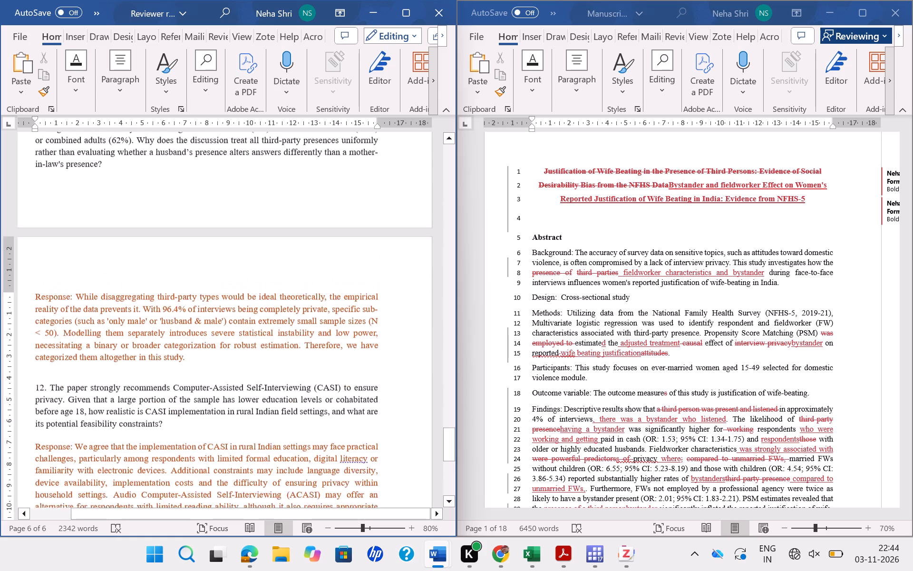
pyautogui.scroll(4, 264, 344)
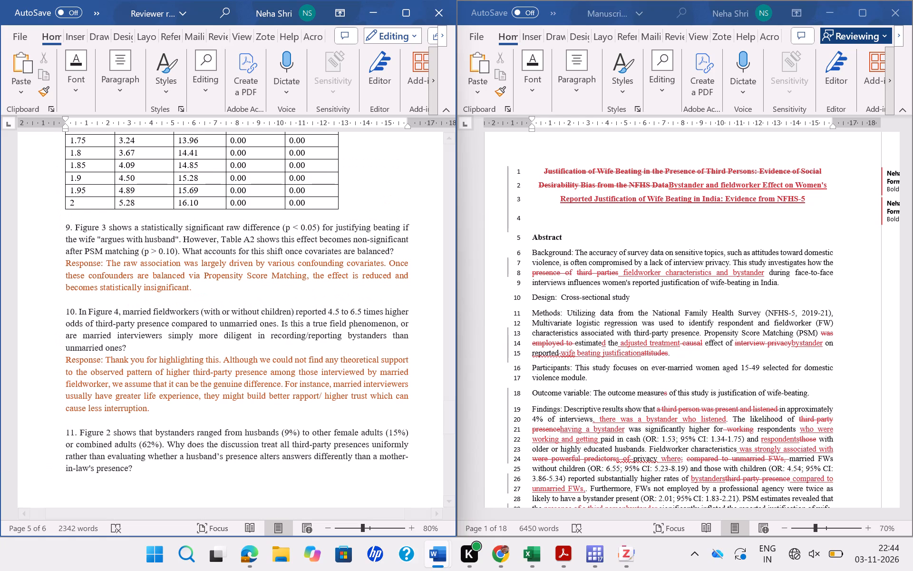
pyautogui.scroll(-2, 264, 344)
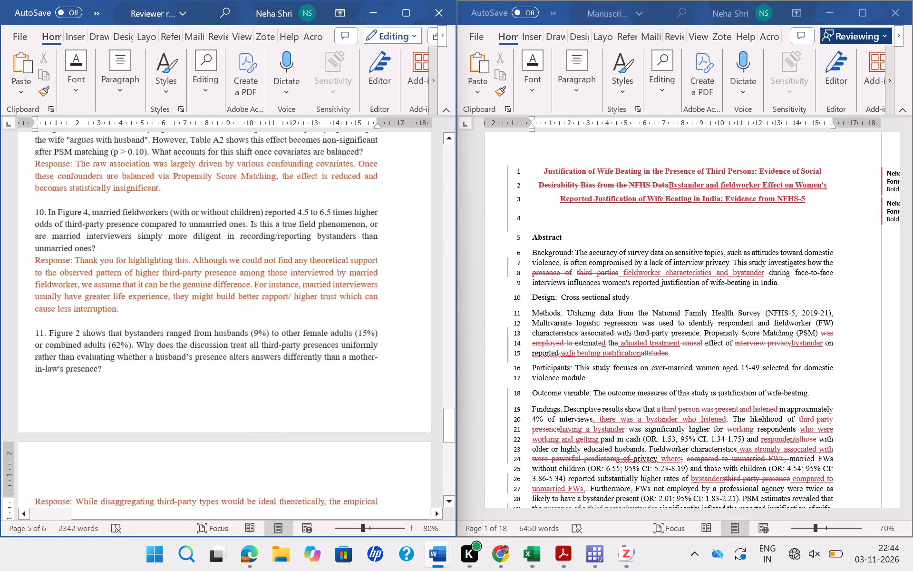
pyautogui.scroll(-3, 264, 344)
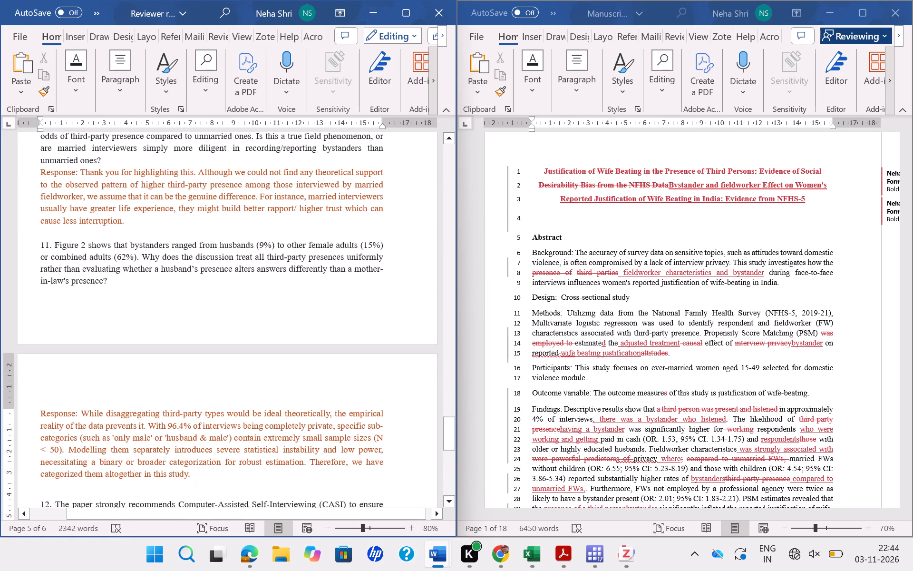
pyautogui.scroll(-2, 264, 344)
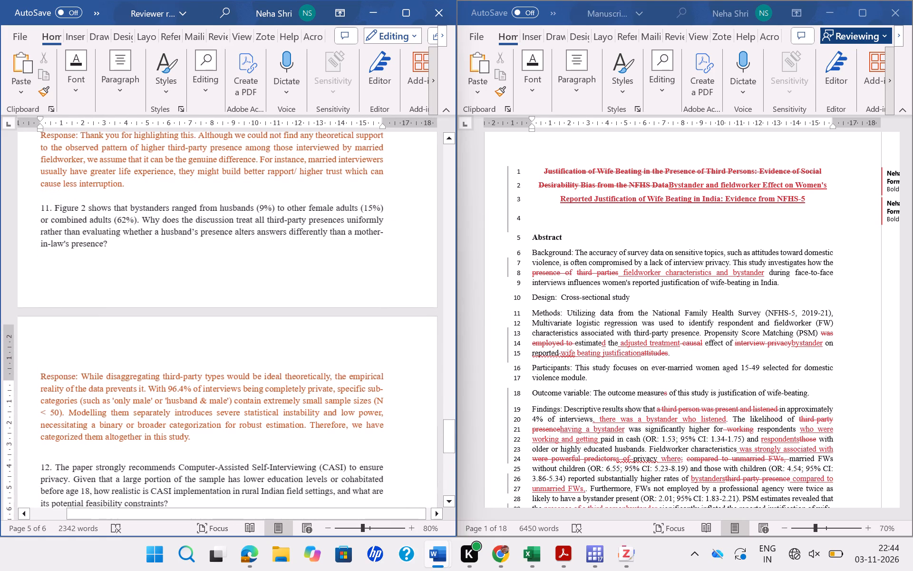
pyautogui.scroll(-2, 264, 344)
pyautogui.scroll(1, 264, 344)
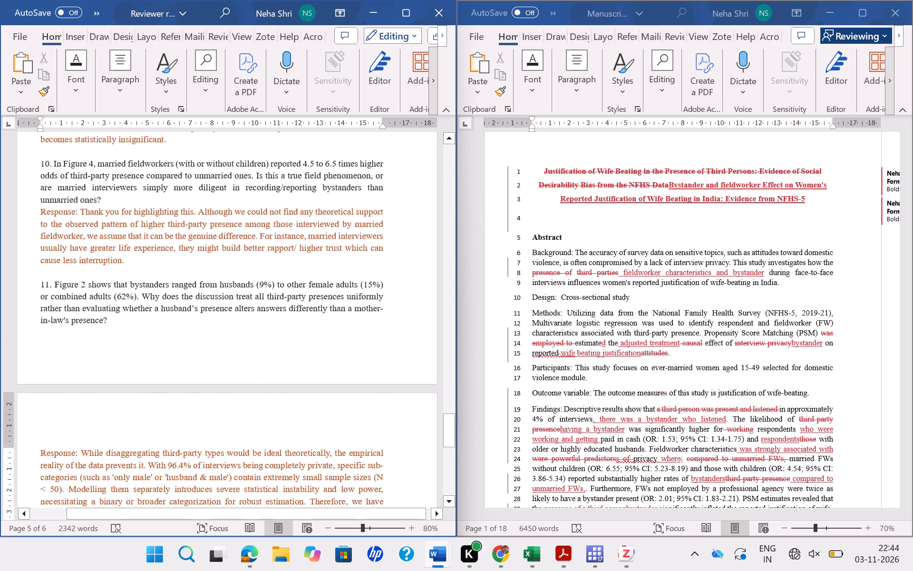
pyautogui.scroll(1, 264, 344)
pyautogui.hotkey('ctrl', 's')
pyautogui.hotkey('ctrl', 's')
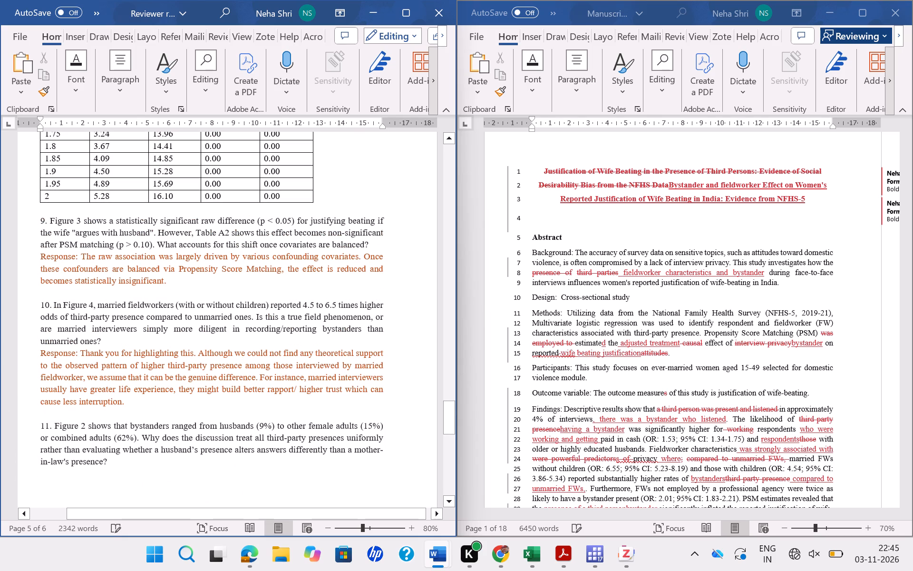
# Skim the response document from the sensitivity-test table back through the earlier answers to the opening Reviewer 1 comments.
pyautogui.scroll(3, 264, 344)
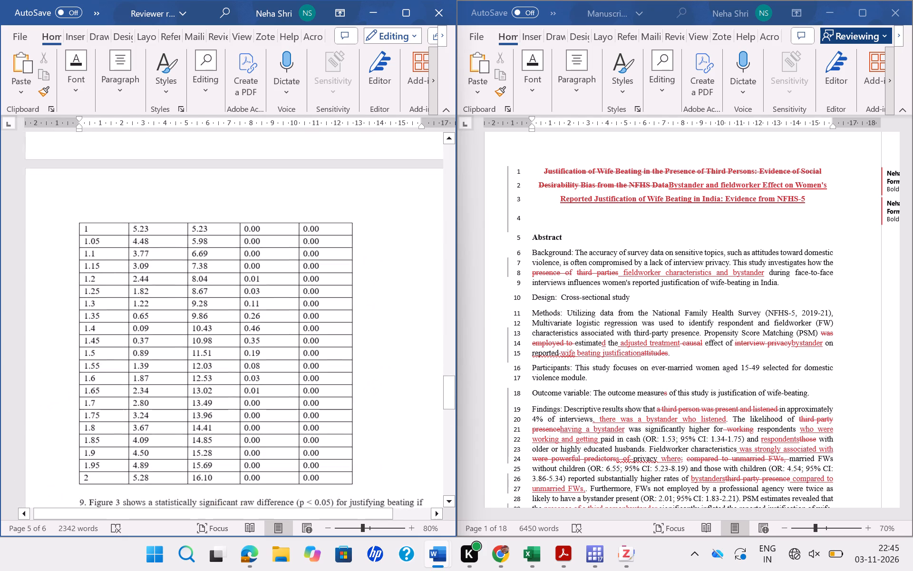
pyautogui.scroll(4, 264, 344)
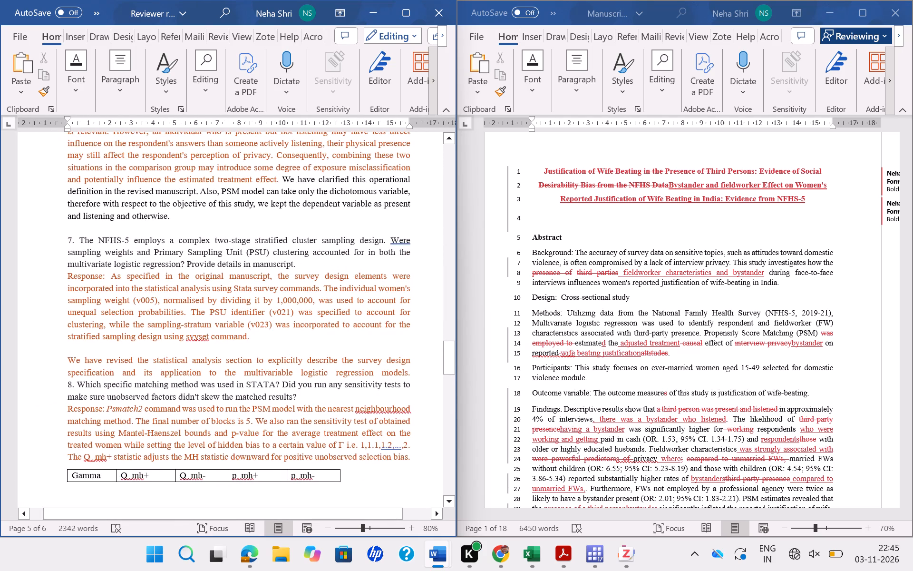
pyautogui.scroll(2, 264, 344)
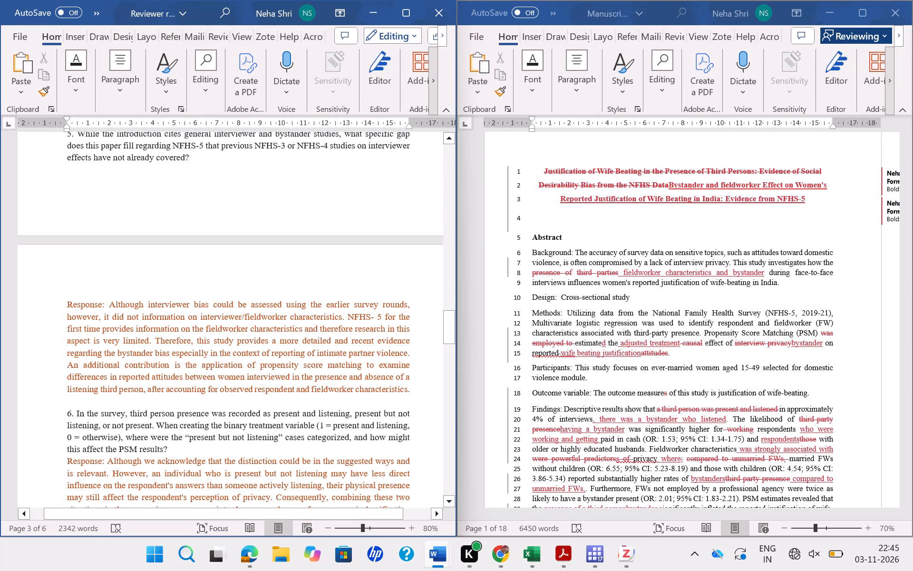
pyautogui.scroll(5, 264, 344)
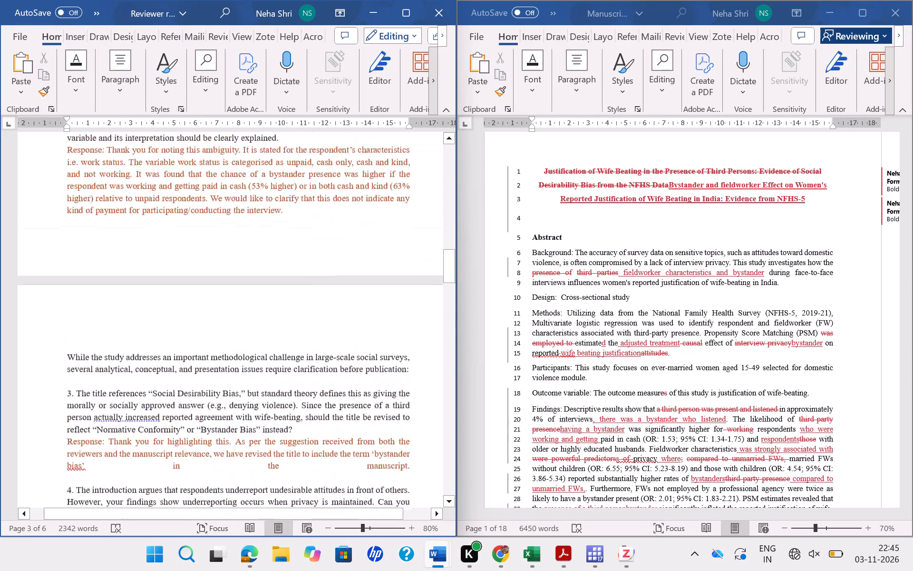
pyautogui.scroll(4, 264, 344)
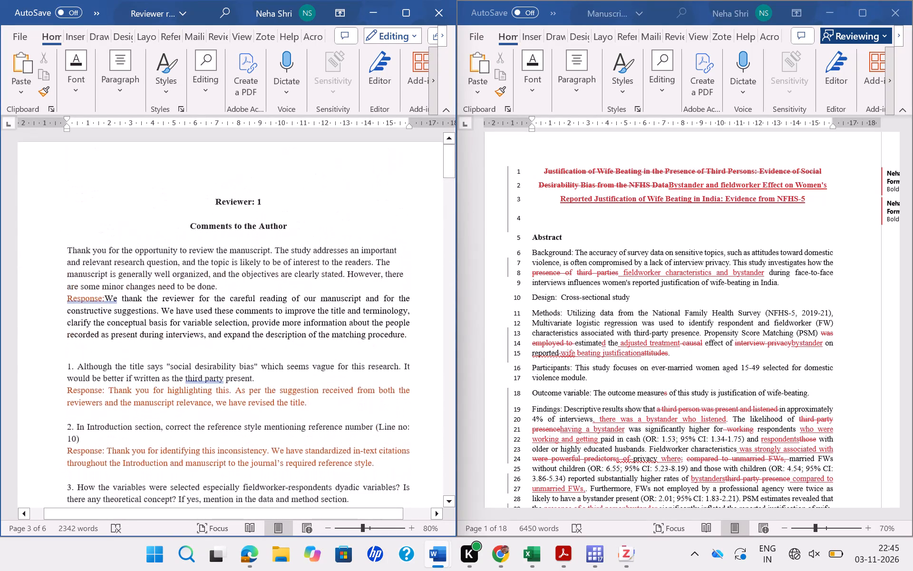
# Remove the yellow highlighting from Reviewer 1's comment 5 on the matching method, save, and check through the rest of the response document.
pyautogui.scroll(-3, 264, 344)
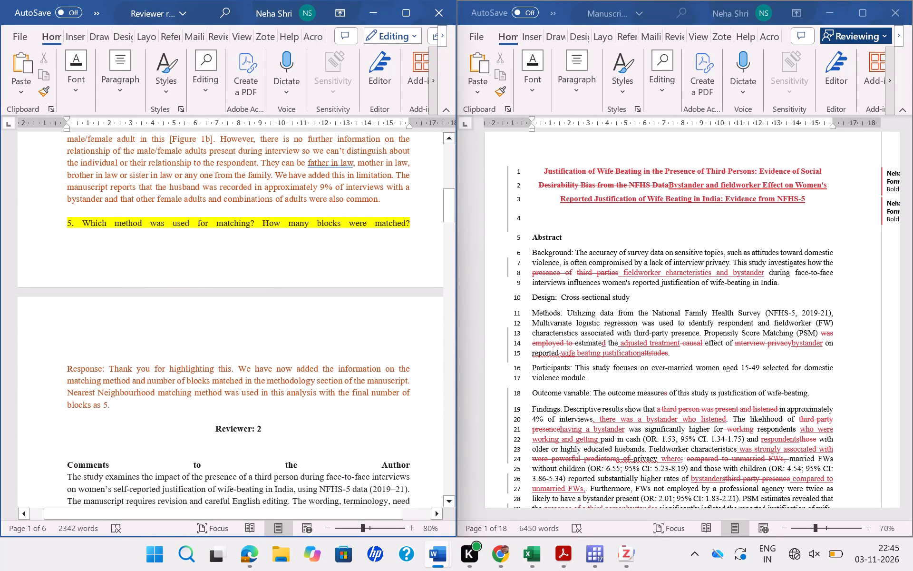
pyautogui.moveTo(46, 226); pyautogui.dragTo(359, 225)
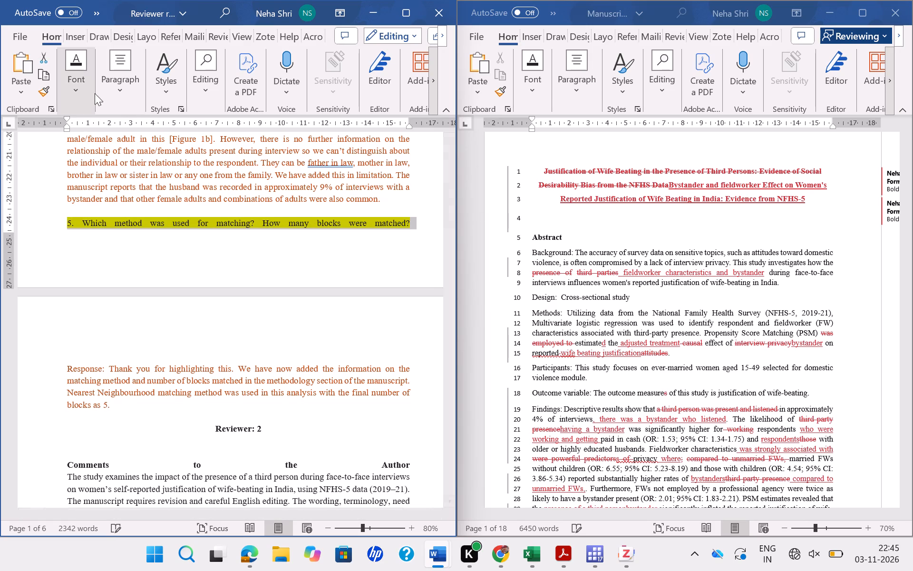
pyautogui.click(75, 95)
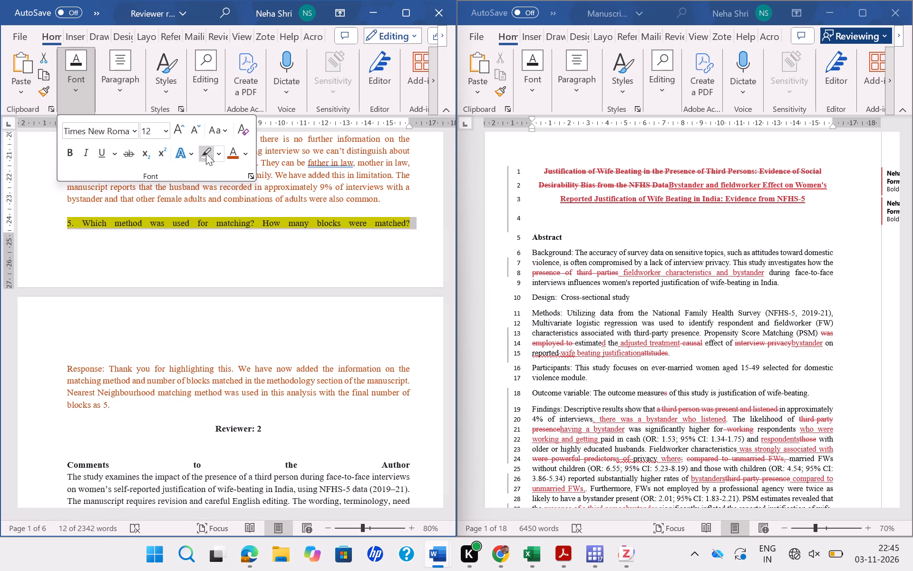
pyautogui.click(206, 153)
pyautogui.hotkey('ctrl', 's')
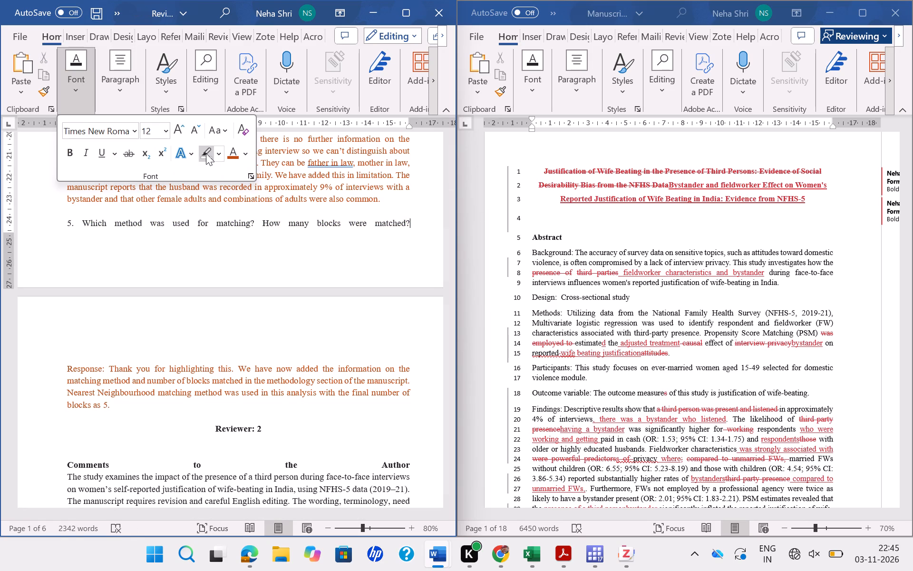
pyautogui.scroll(-6, 266, 407)
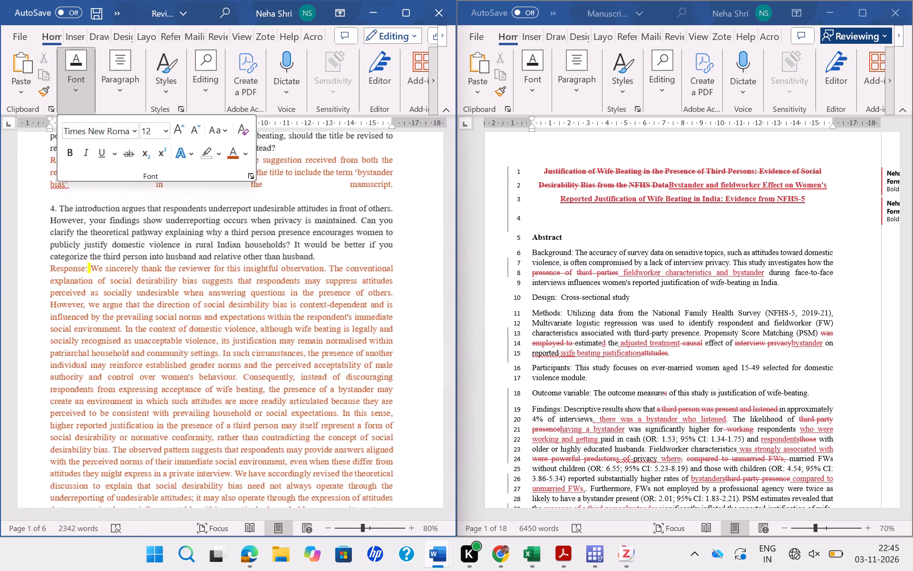
pyautogui.scroll(-5, 266, 407)
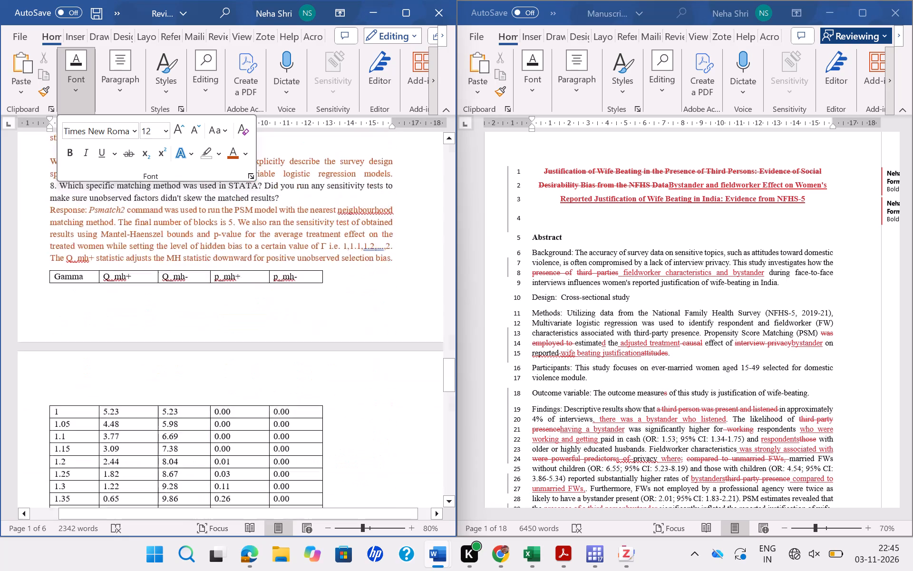
pyautogui.scroll(-6, 266, 407)
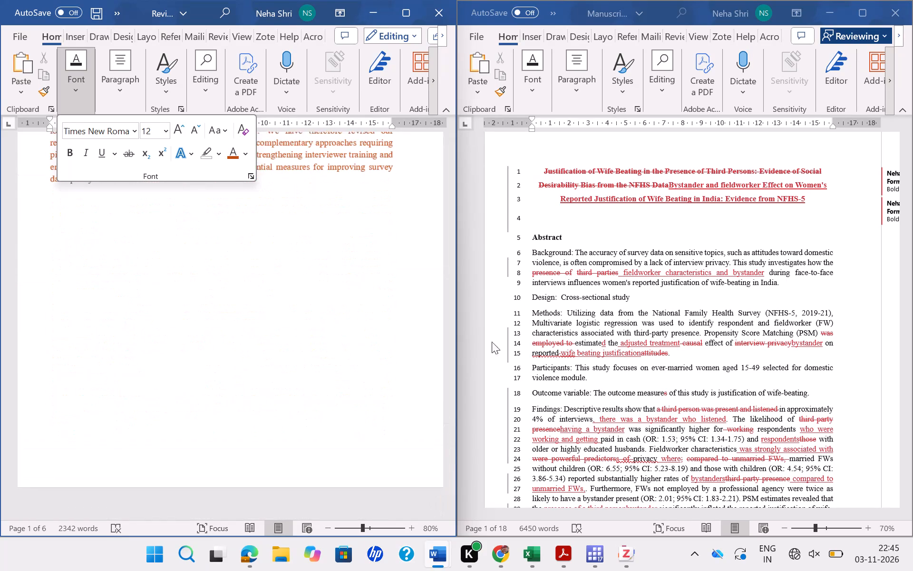
# Save the tracked-changes manuscript with its full text selected.
pyautogui.click(689, 374)
pyautogui.click(689, 374)
pyautogui.hotkey('ctrl', 's')
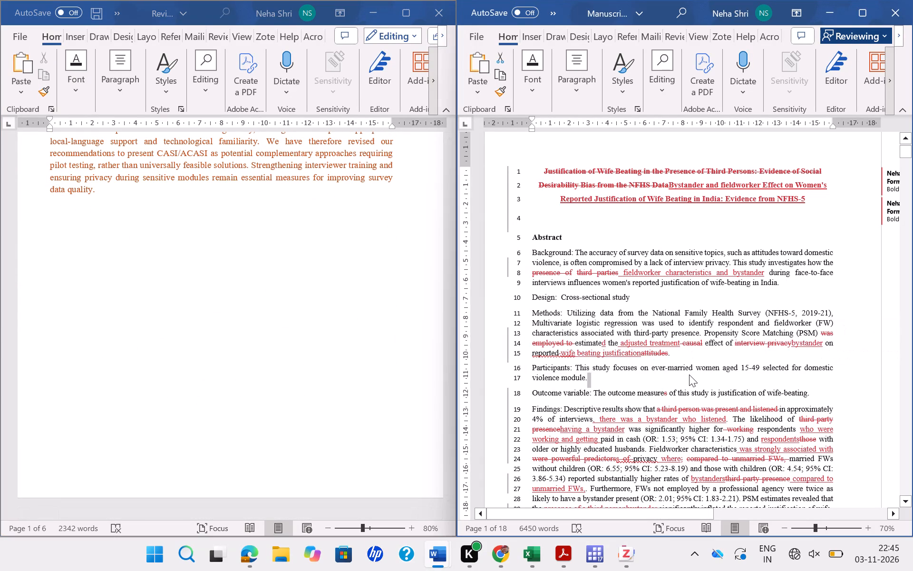
pyautogui.hotkey('ctrl', 's')
pyautogui.hotkey('ctrl', 'a')
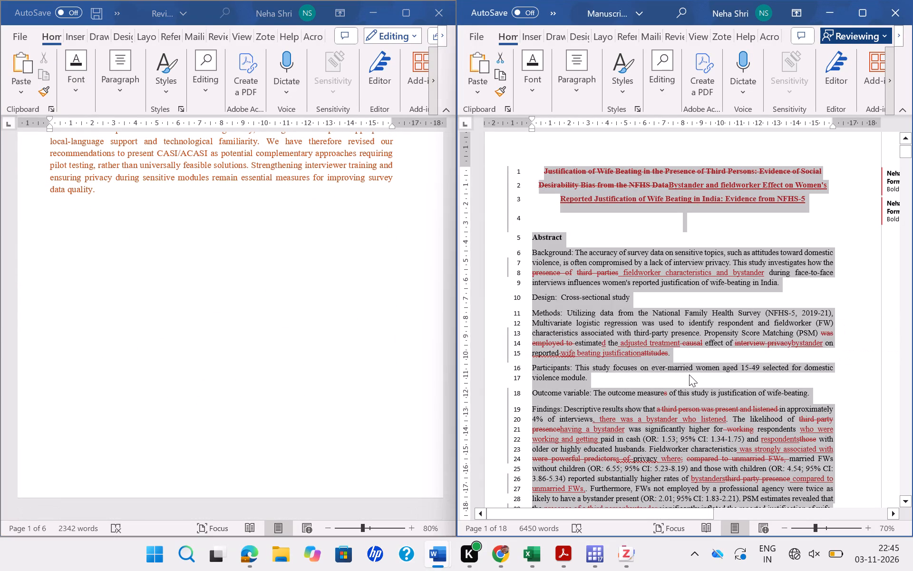
pyautogui.hotkey('ctrl', 's')
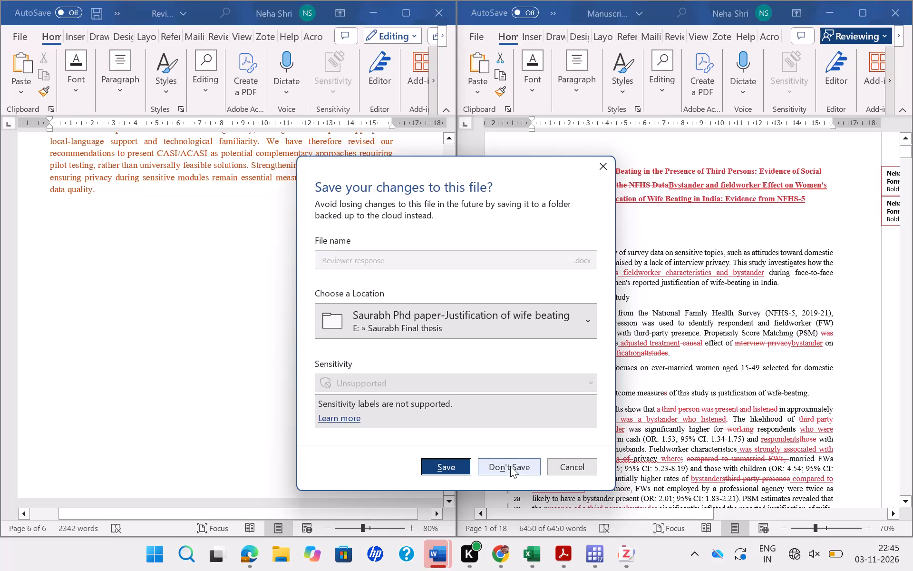
pyautogui.click(454, 464)
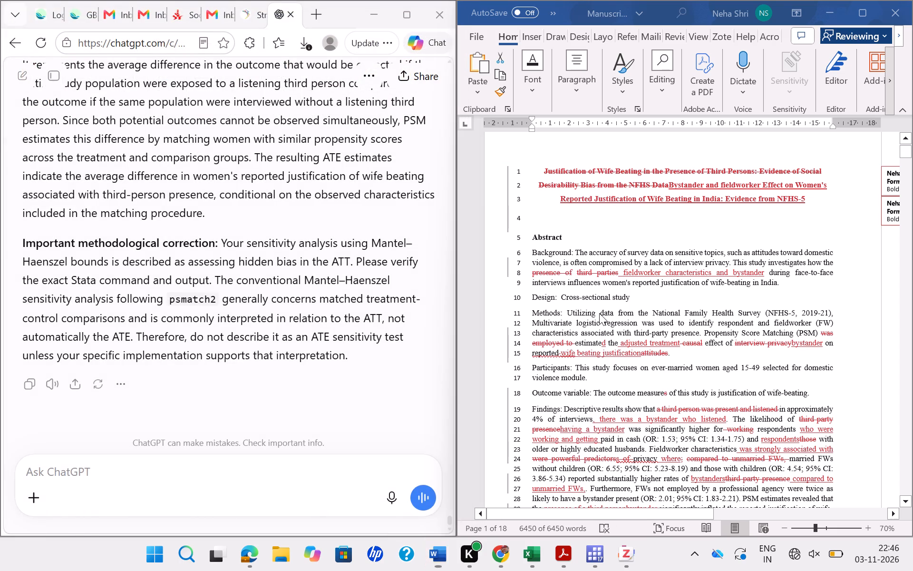
# Save the tracked-changes manuscript once more and close it.
pyautogui.click(599, 313)
pyautogui.hotkey('ctrl', 's')
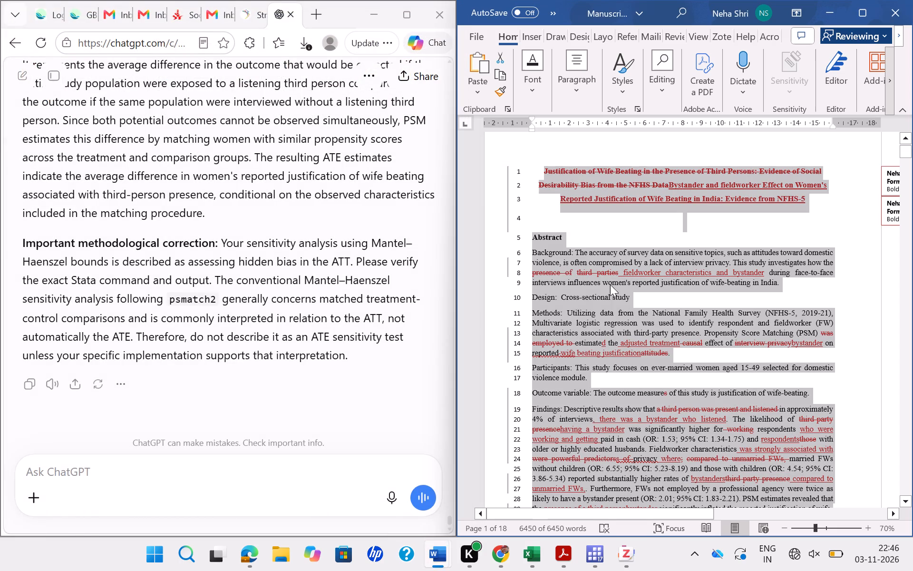
pyautogui.click(894, 12)
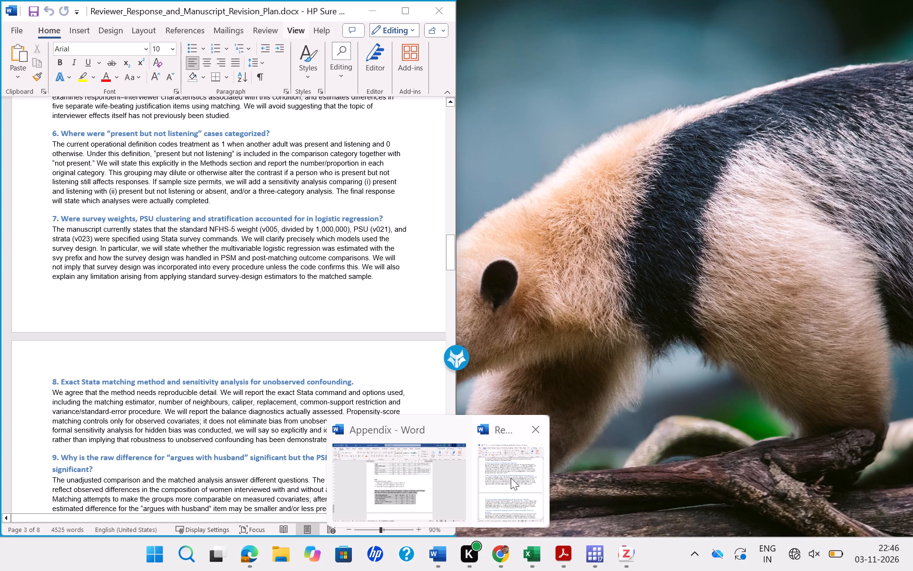
# Close the Reviewer_Response_and_Manuscript_Revision_Plan document.
pyautogui.click(511, 478)
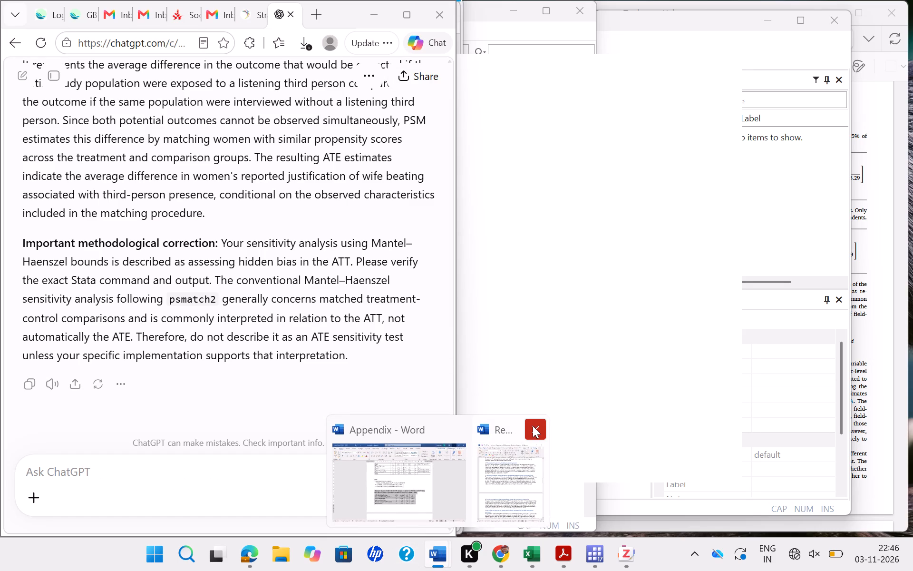
pyautogui.click(533, 426)
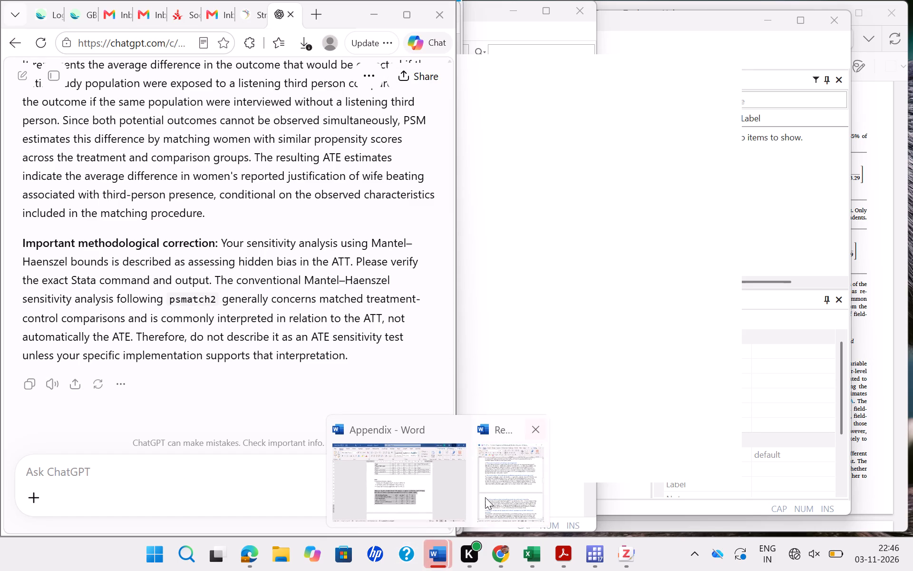
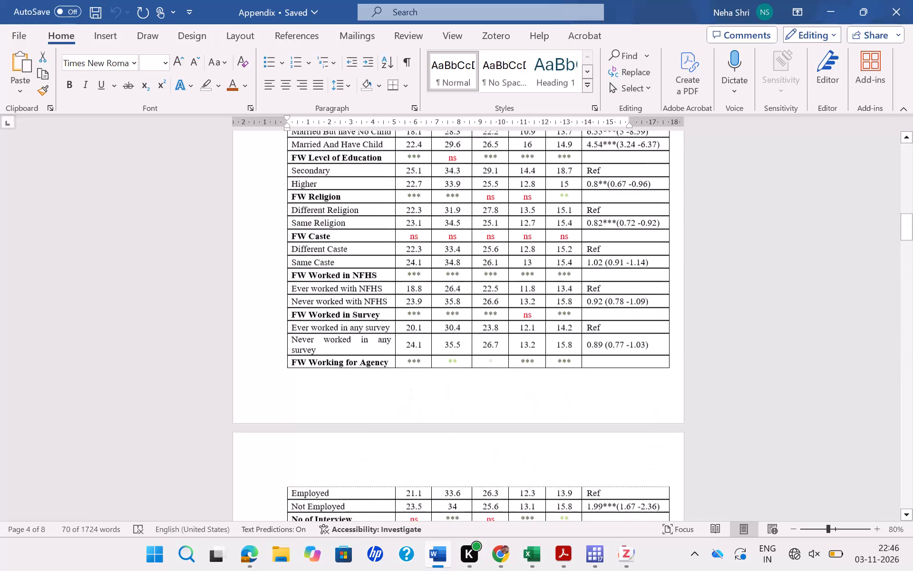
# Review the Appendix document's tables and the balance and density plot figures.
pyautogui.scroll(6, 454, 497)
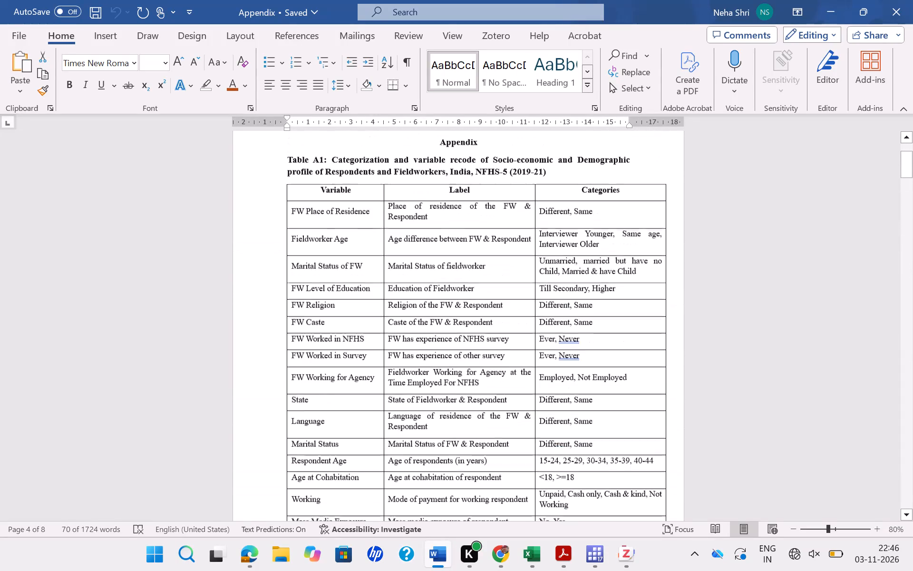
pyautogui.scroll(2, 454, 497)
pyautogui.scroll(-7, 454, 497)
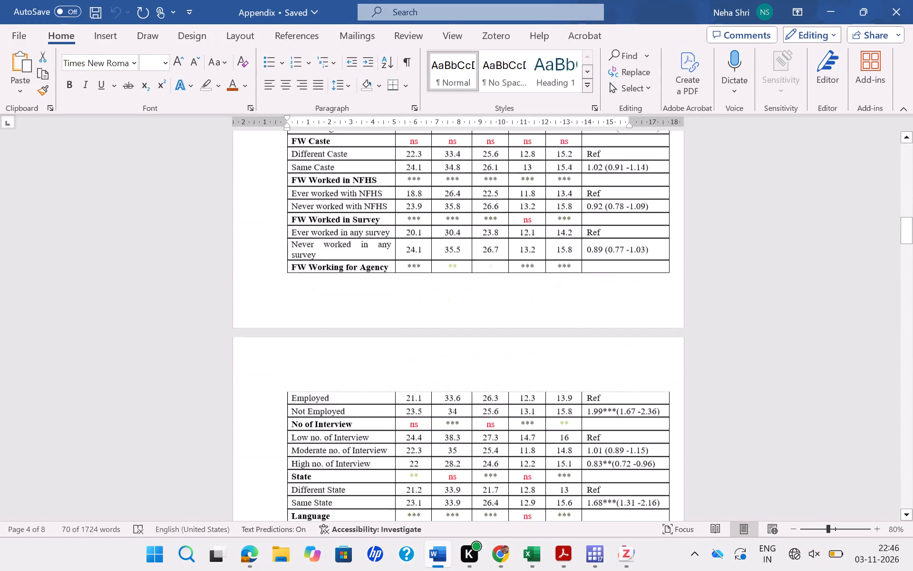
pyautogui.scroll(-12, 454, 497)
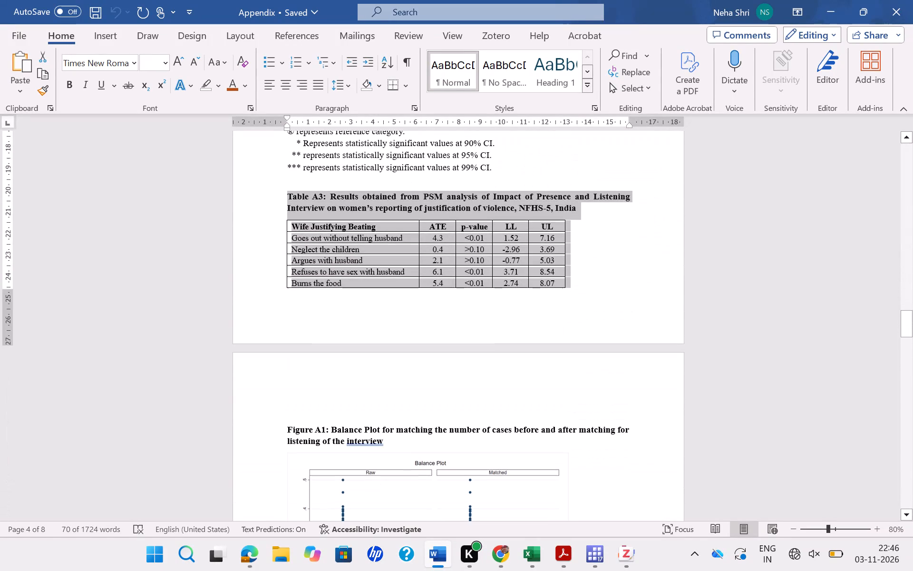
pyautogui.scroll(-4, 454, 497)
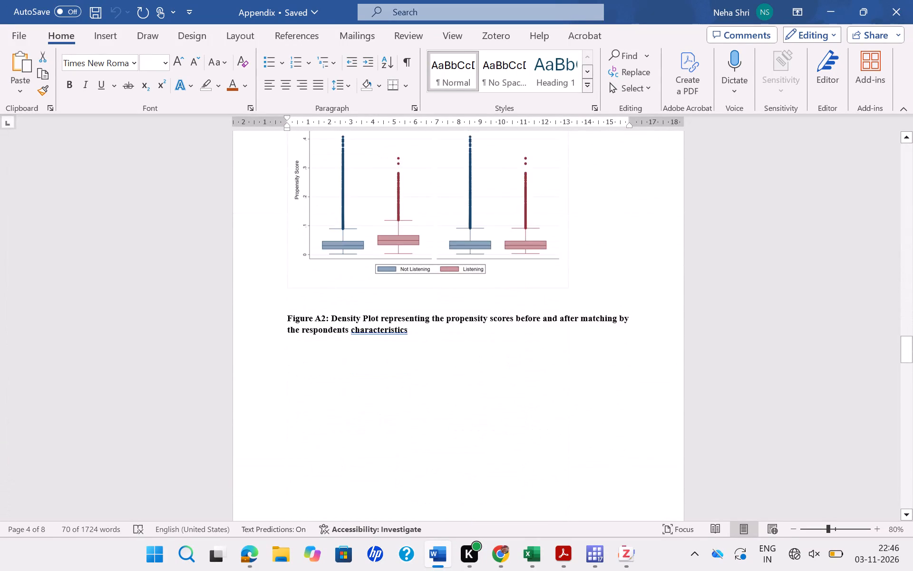
pyautogui.scroll(1, 454, 497)
pyautogui.scroll(-1, 454, 497)
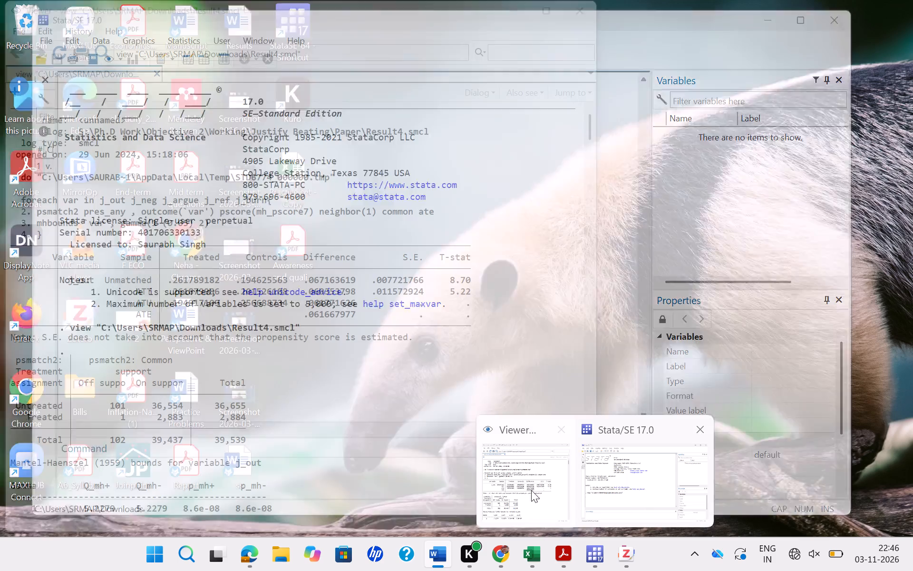
# Switch to the Stata viewer and examine the psmatch2 estimates and Mantel-Haenszel bounds throughout the Result4.smcl log.
pyautogui.click(502, 478)
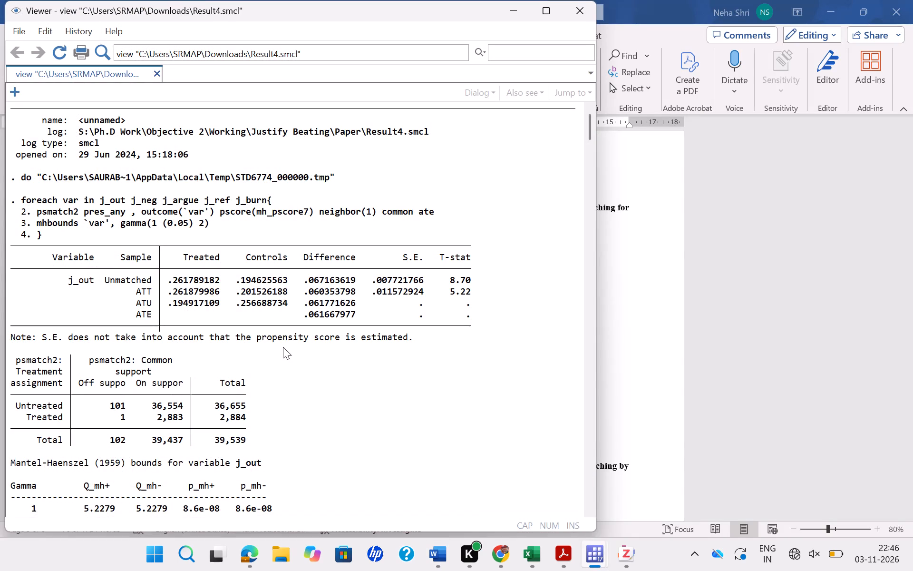
pyautogui.scroll(6, 283, 347)
pyautogui.scroll(-1, 283, 347)
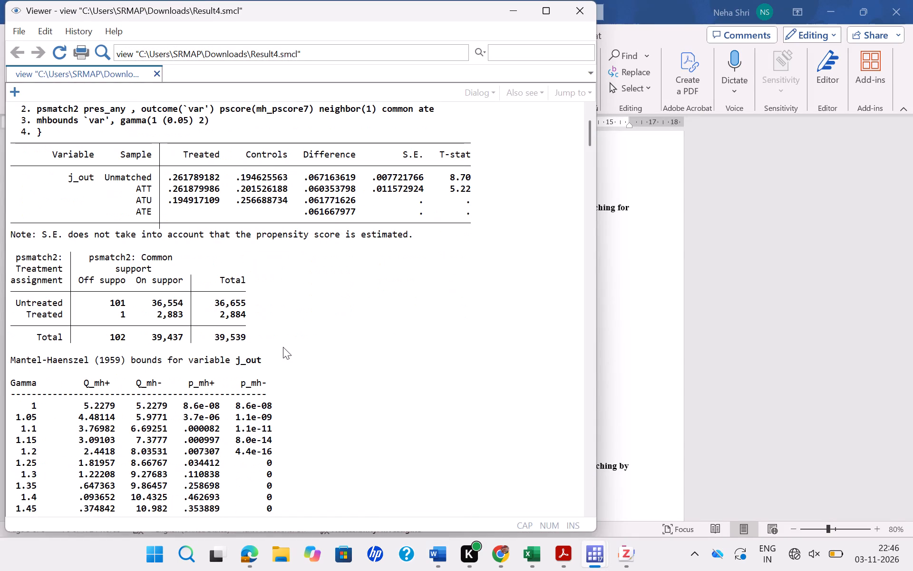
pyautogui.scroll(-4, 283, 347)
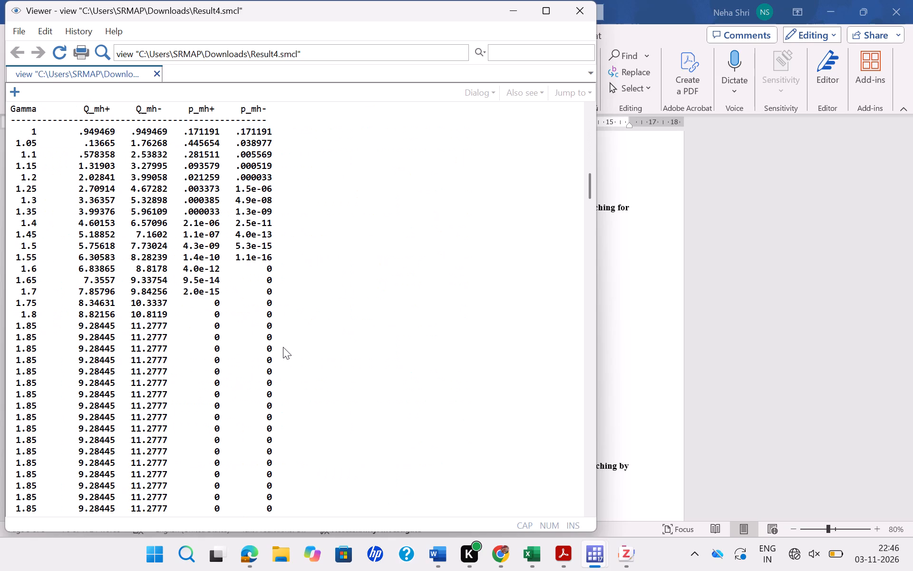
pyautogui.scroll(-3, 283, 347)
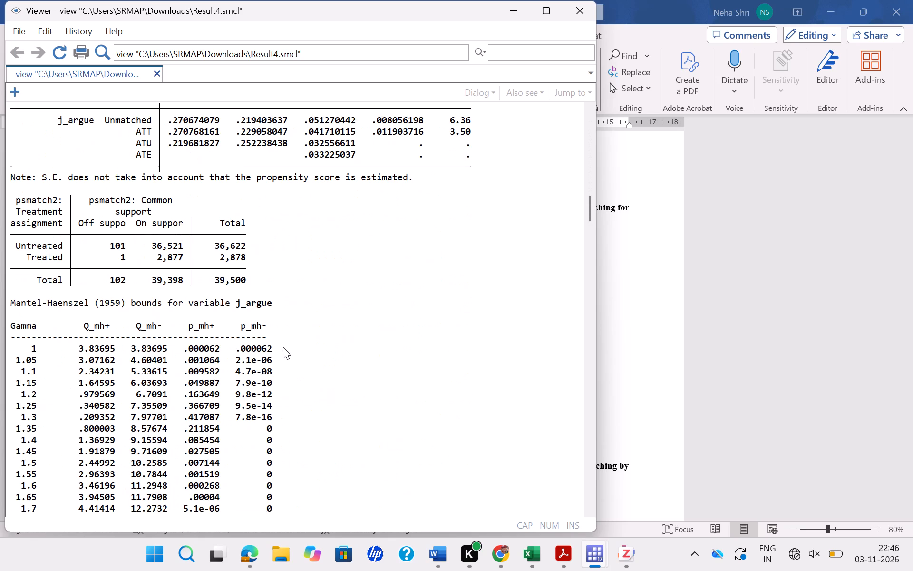
pyautogui.scroll(-3, 283, 347)
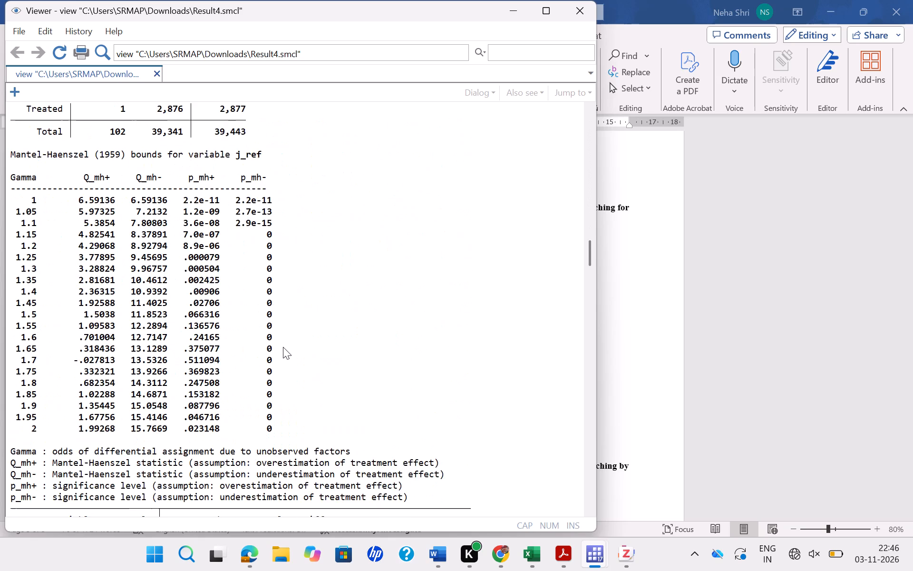
pyautogui.scroll(-3, 283, 347)
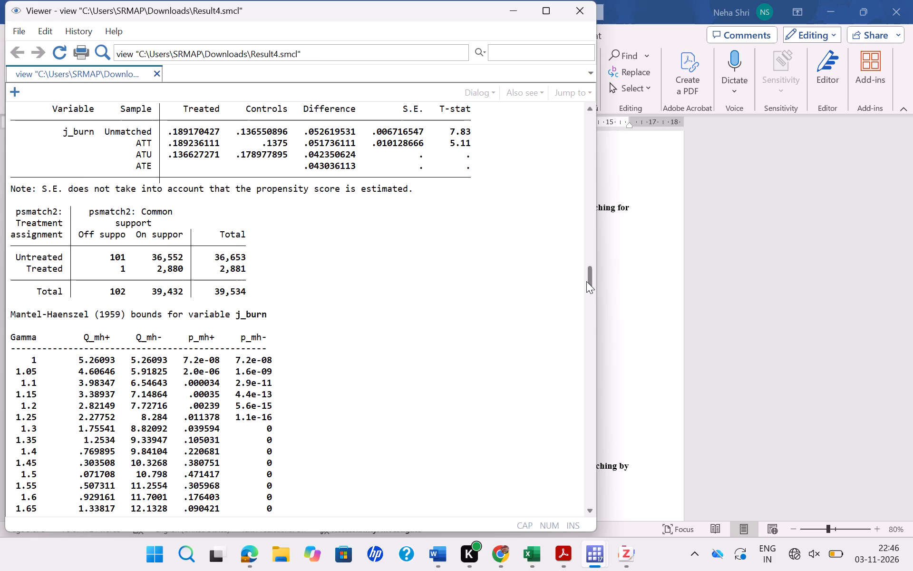
pyautogui.moveTo(586, 281); pyautogui.dragTo(583, 325)
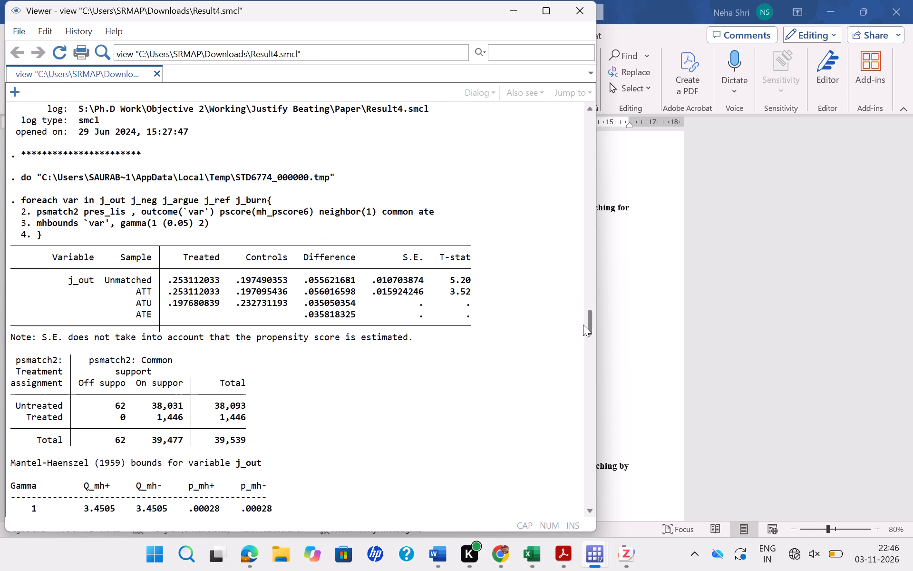
pyautogui.moveTo(583, 325); pyautogui.dragTo(574, 404)
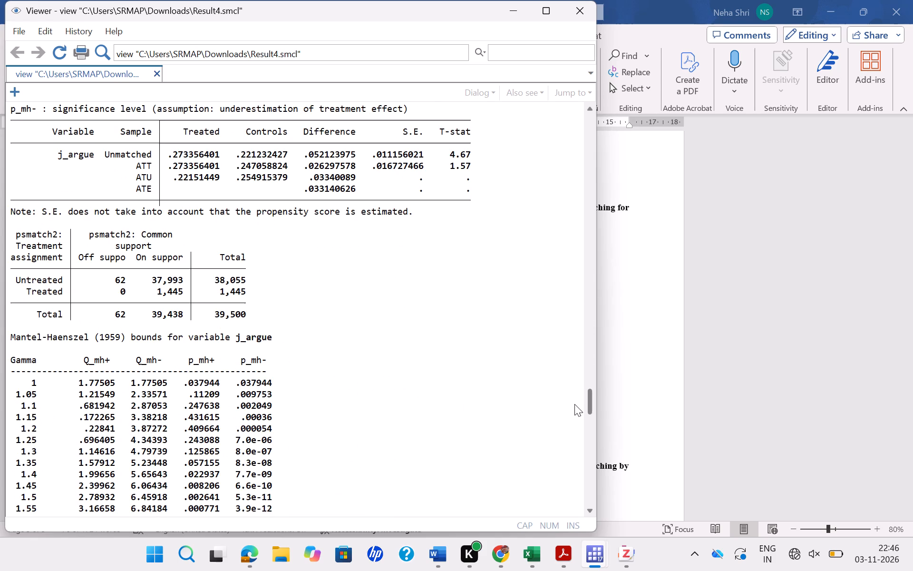
pyautogui.moveTo(574, 404); pyautogui.dragTo(572, 434)
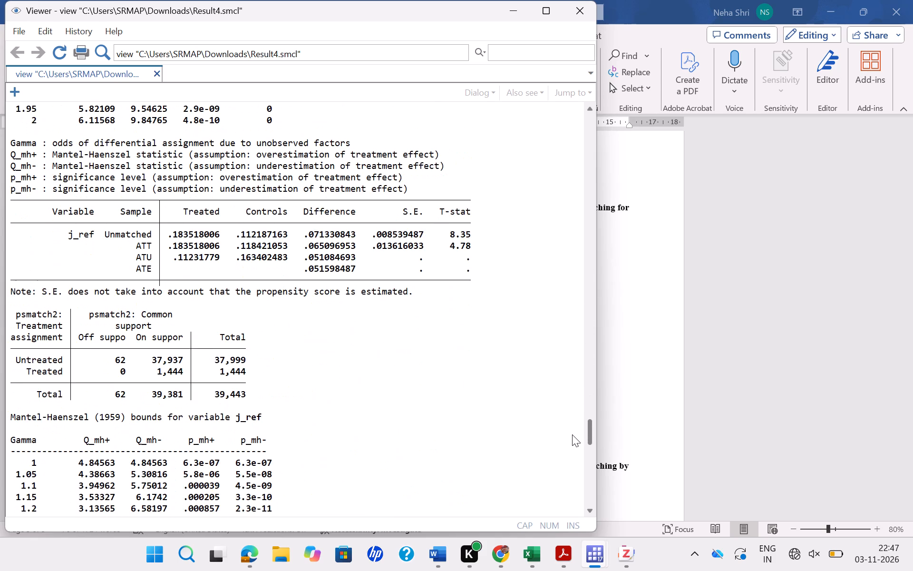
pyautogui.moveTo(572, 434); pyautogui.dragTo(578, 570)
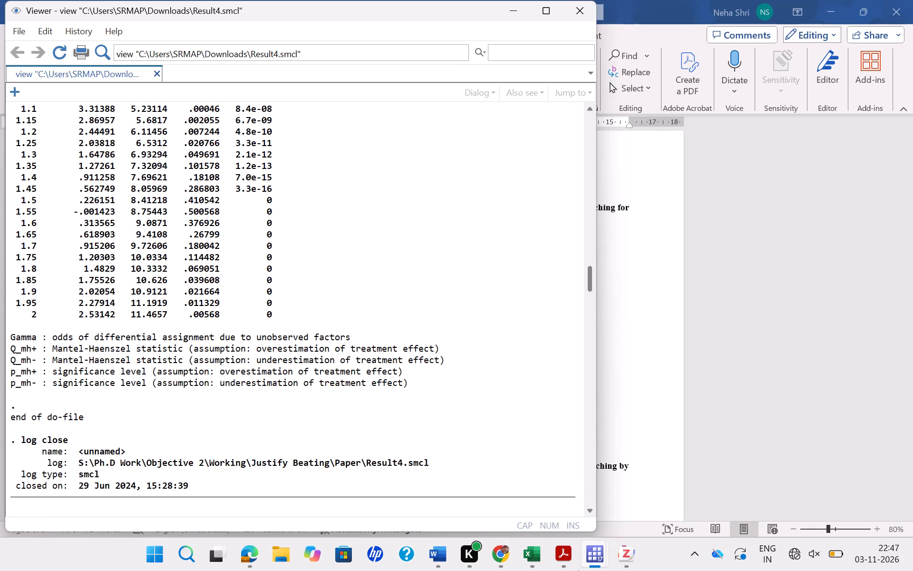
pyautogui.moveTo(578, 570); pyautogui.dragTo(571, 570)
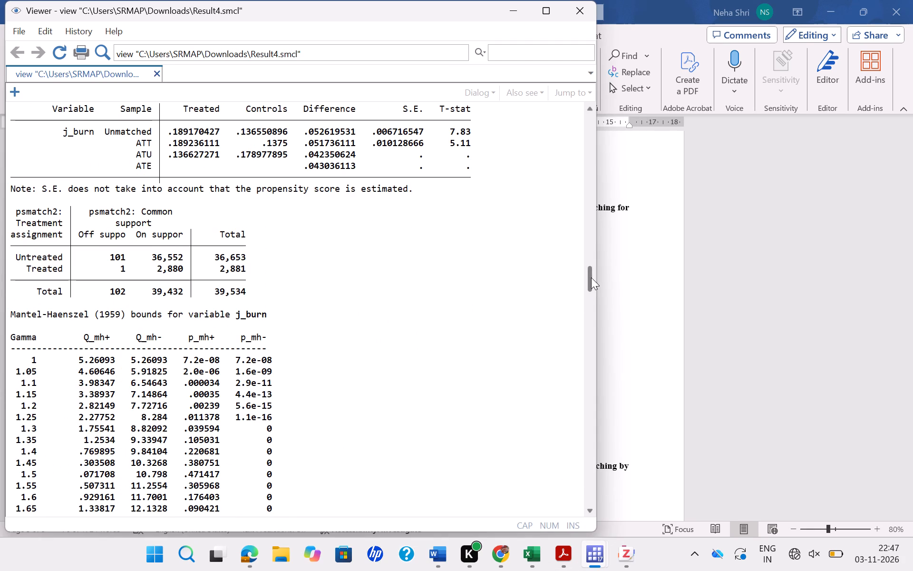
pyautogui.moveTo(591, 277); pyautogui.dragTo(591, 465)
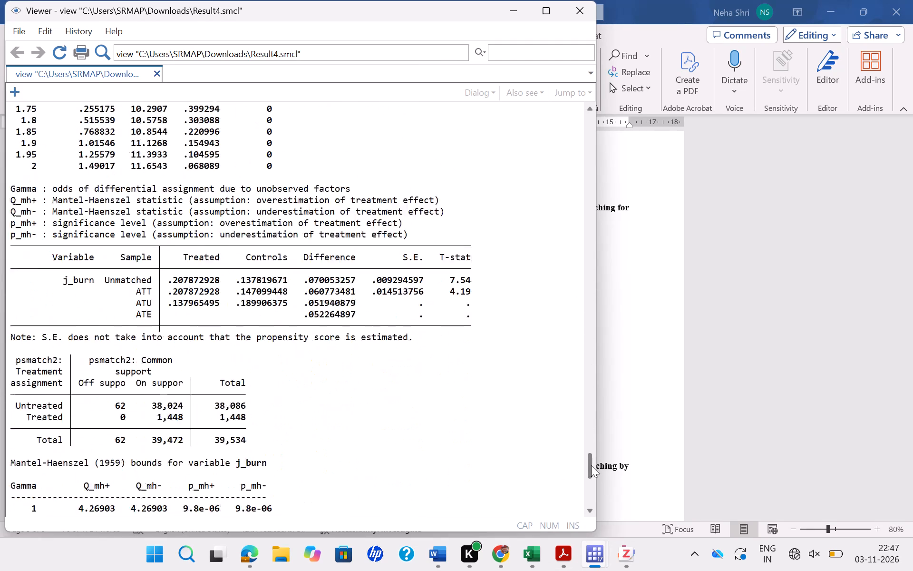
pyautogui.moveTo(591, 465); pyautogui.dragTo(590, 496)
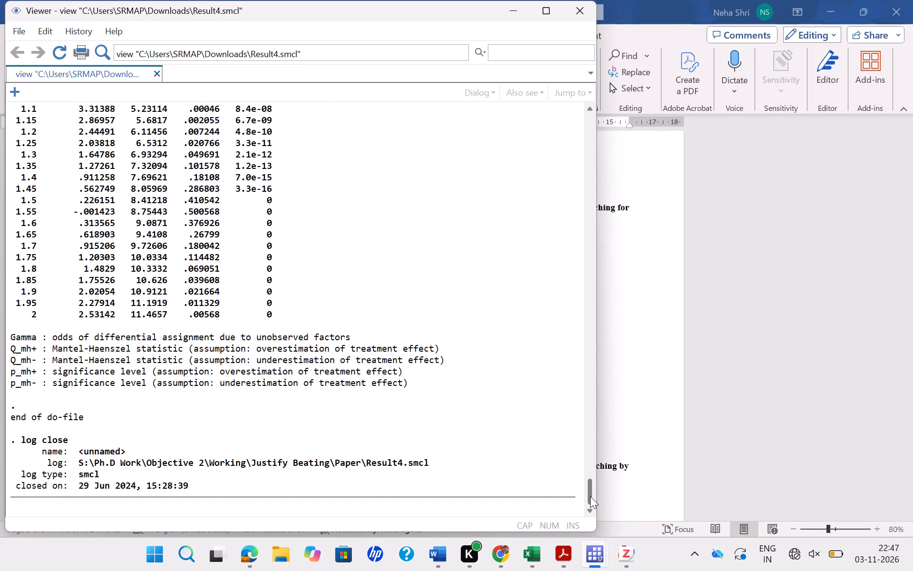
pyautogui.moveTo(590, 496); pyautogui.dragTo(561, 368)
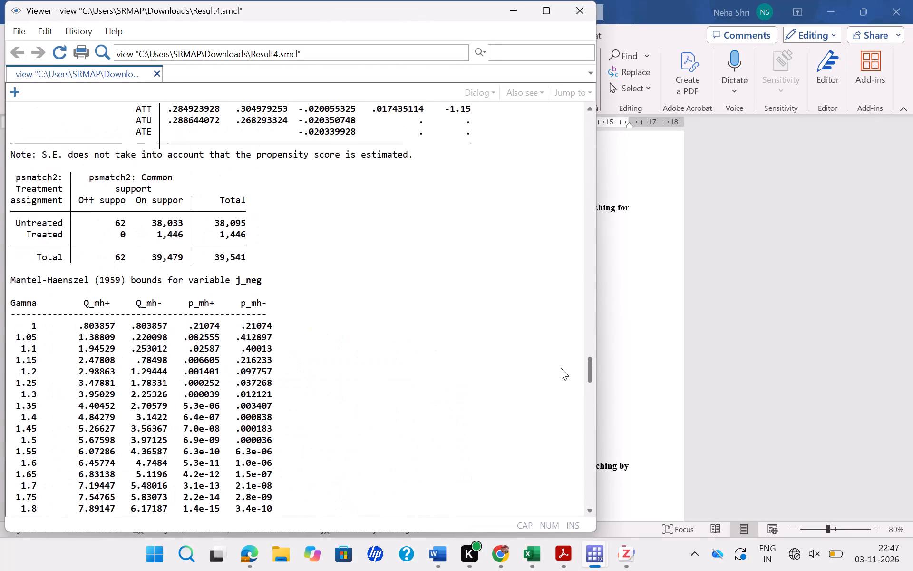
pyautogui.moveTo(561, 368); pyautogui.dragTo(563, 199)
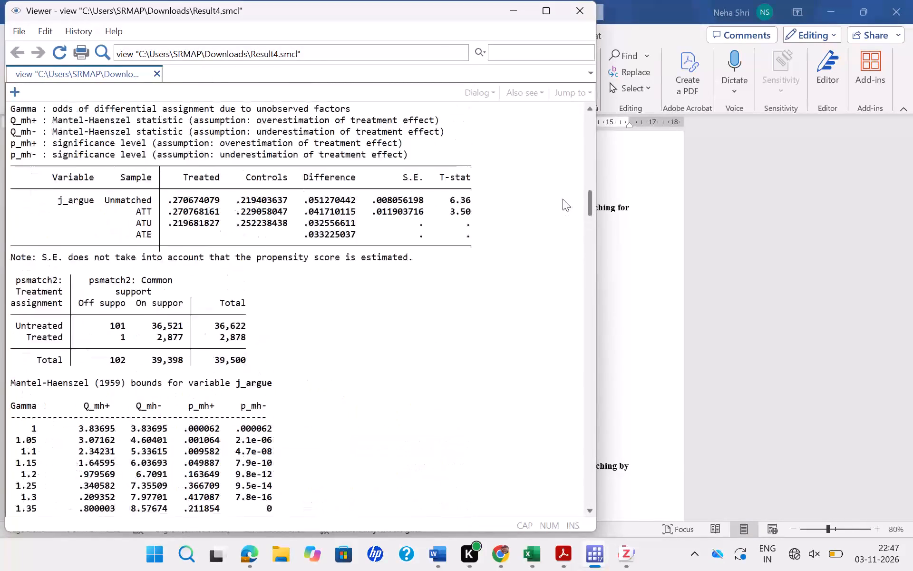
pyautogui.moveTo(563, 199); pyautogui.dragTo(573, 153)
pyautogui.moveTo(590, 159); pyautogui.dragTo(590, 107)
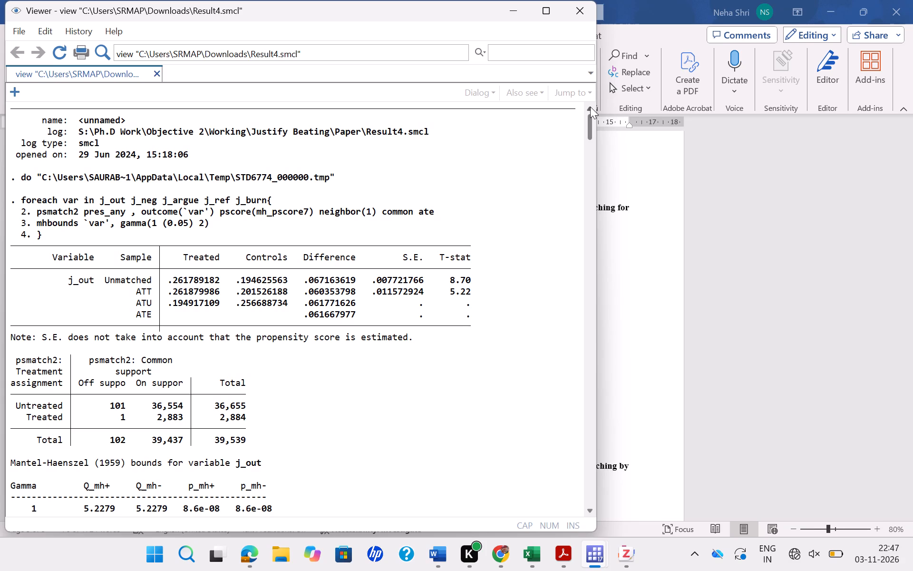
# Try to save the Result4.smcl log and close its viewer window.
pyautogui.click(425, 390)
pyautogui.hotkey('ctrl', 's')
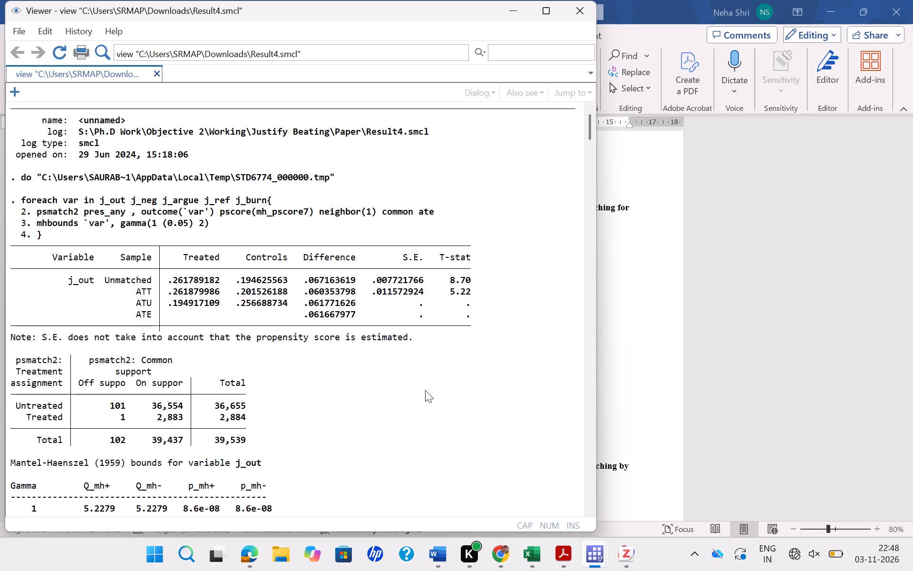
pyautogui.click(573, 17)
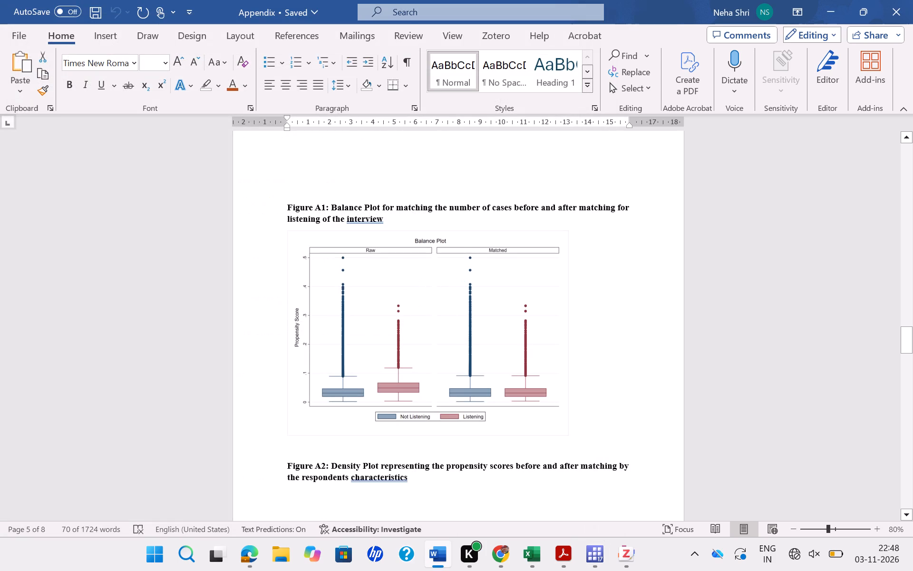
# Save the Appendix document in Word and close it.
pyautogui.hotkey('ctrl', 's')
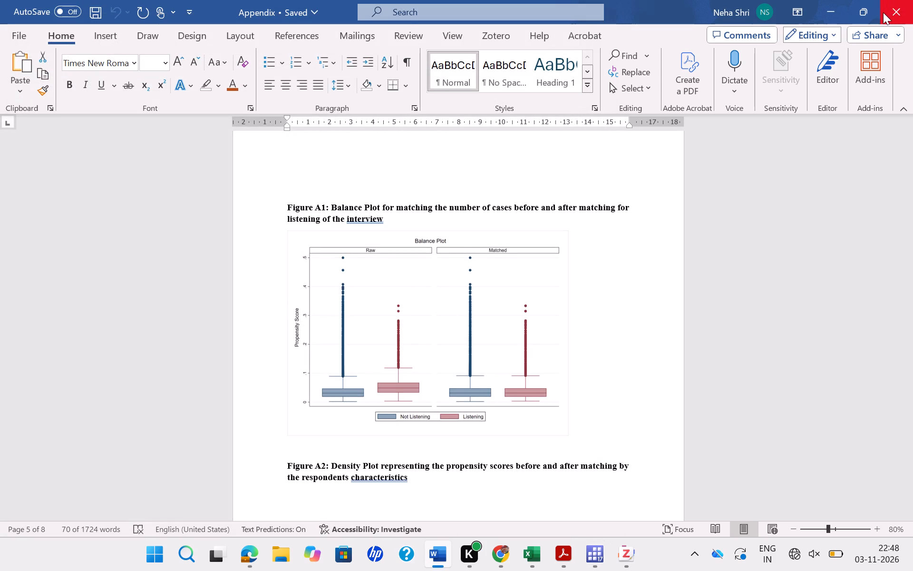
pyautogui.click(883, 12)
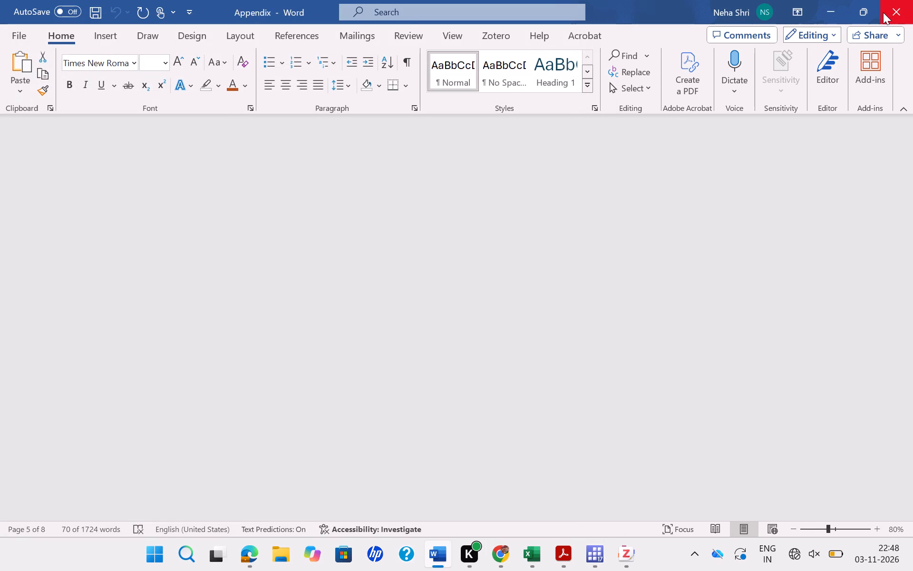
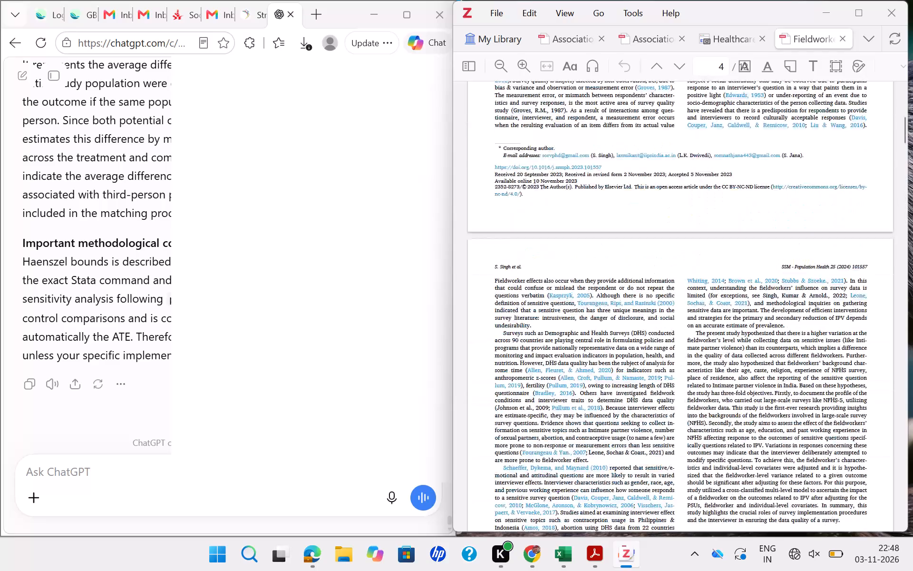
# Look over the opening page of the open Fieldworker effects article PDF in Zotero.
pyautogui.scroll(2, 665, 250)
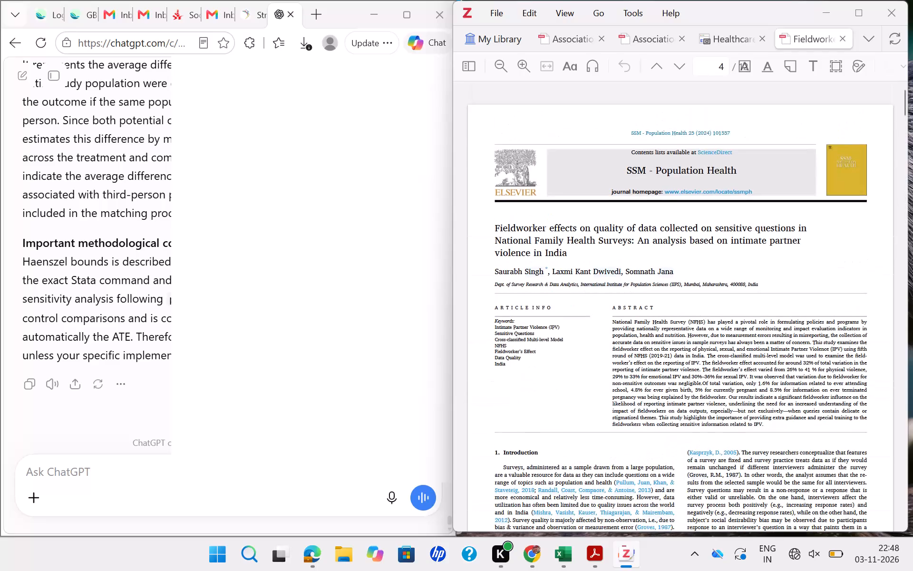
pyautogui.scroll(2, 665, 250)
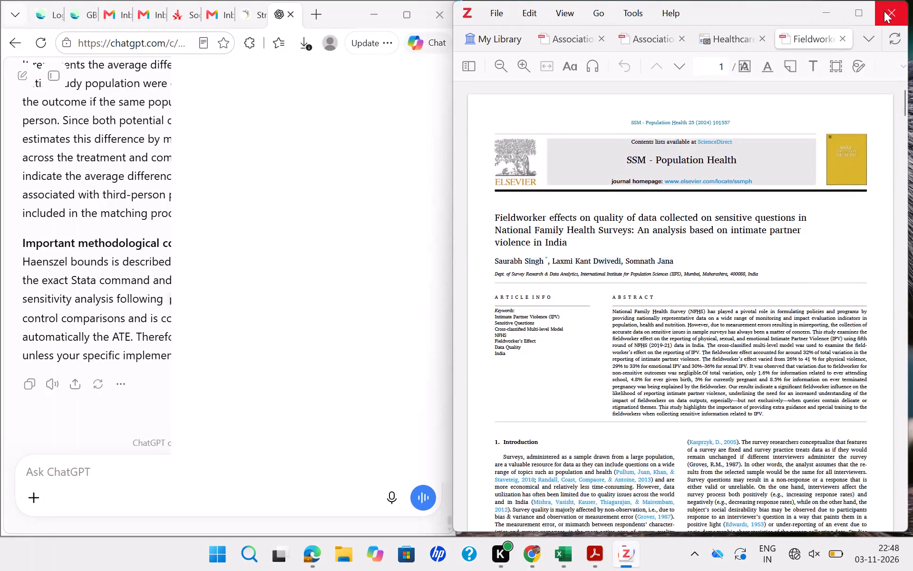
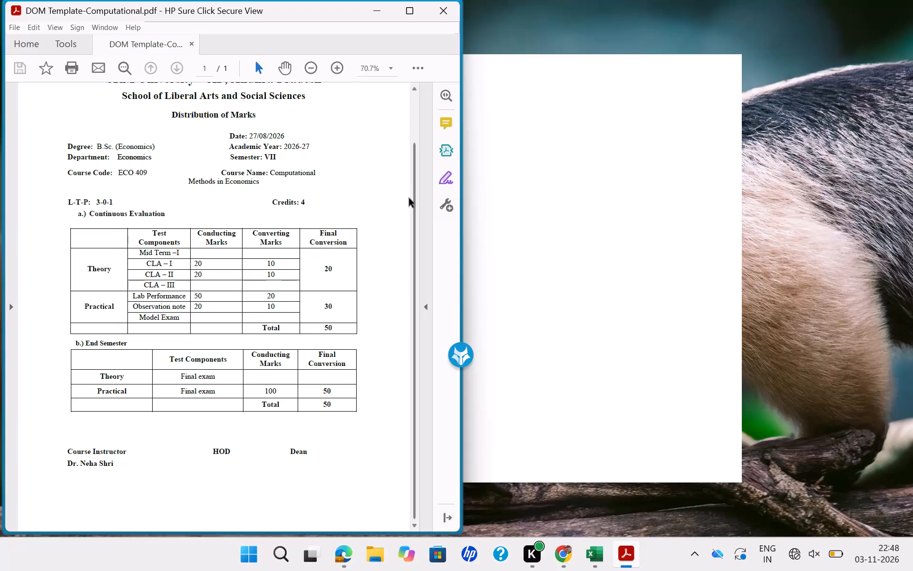
# Review the continuous evaluation and end semester marks tables in the DOM Template-Computational PDF.
pyautogui.moveTo(413, 220); pyautogui.dragTo(408, 282)
pyautogui.scroll(-2, 207, 358)
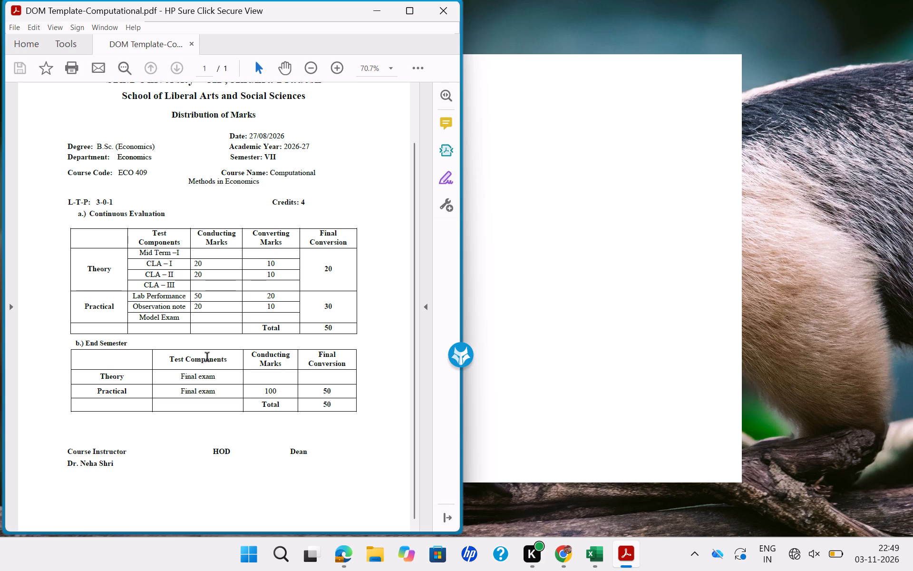
pyautogui.scroll(-1, 180, 318)
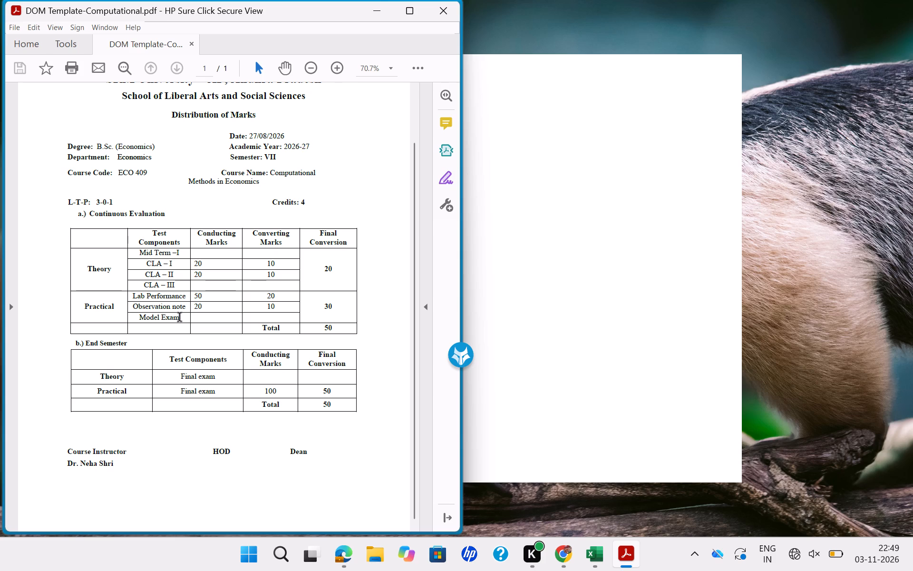
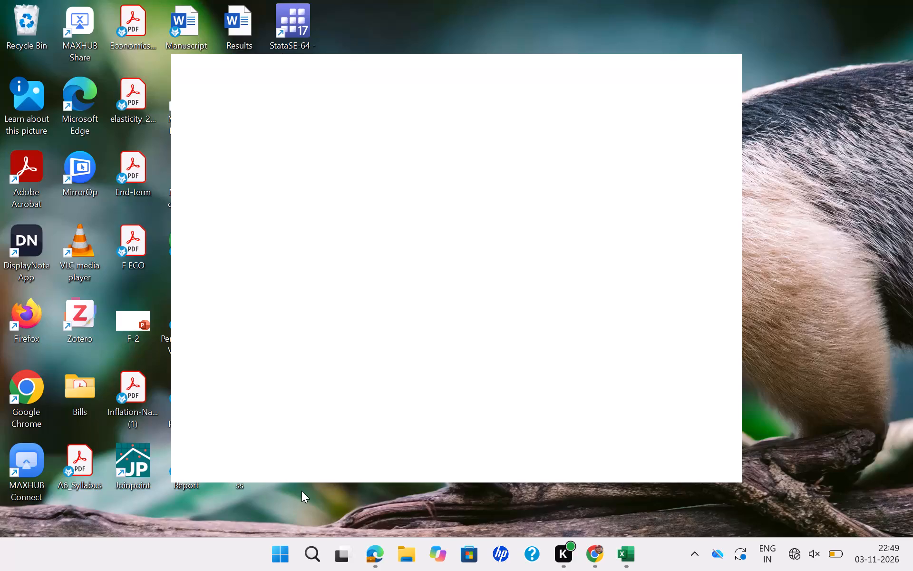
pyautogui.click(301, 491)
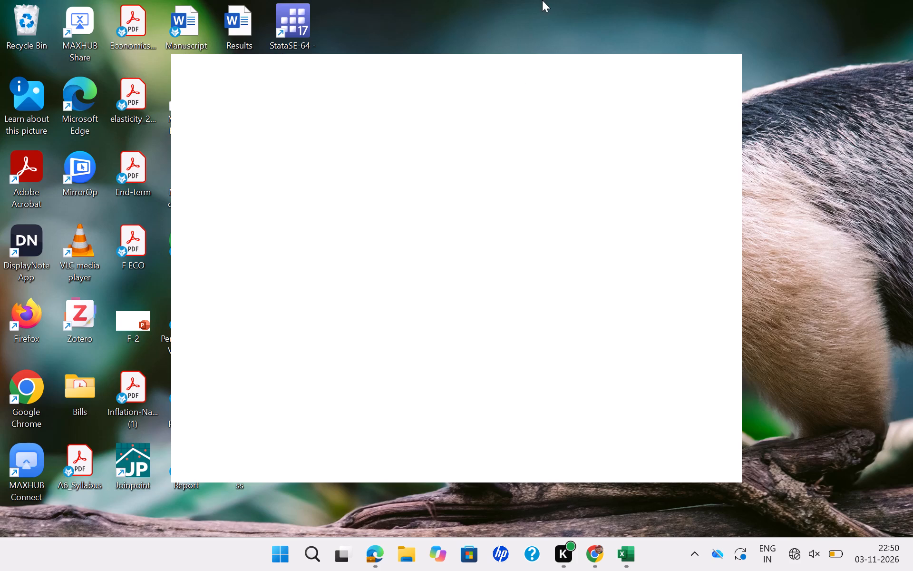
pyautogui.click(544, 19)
# Switch to the Book1 workbook in Excel and close it.
pyautogui.click(626, 554)
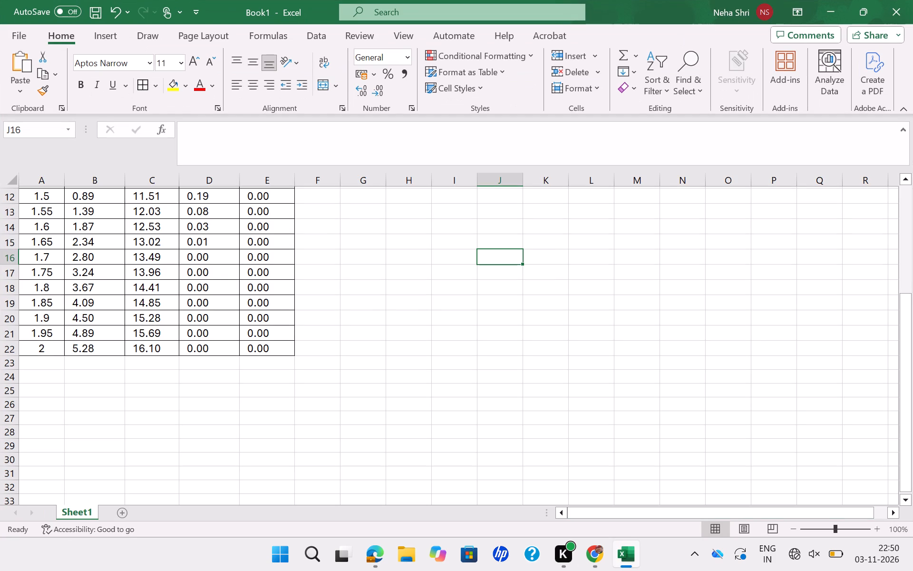
pyautogui.scroll(4, 525, 351)
pyautogui.click(905, 6)
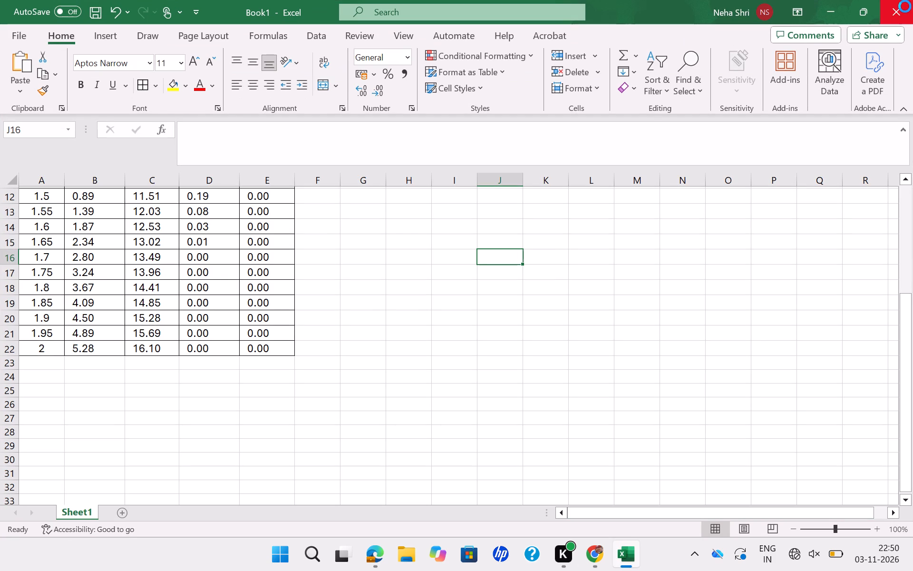
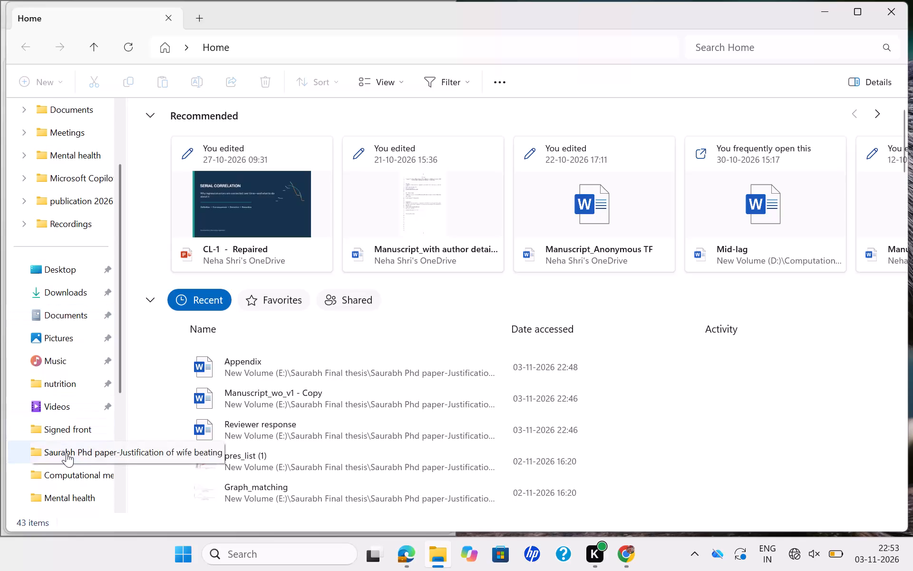
# Open the "Saurabh Phd paper-Justification of wife beating" folder inside Saurabh Final thesis on New Volume (E:).
pyautogui.scroll(-2, 67, 453)
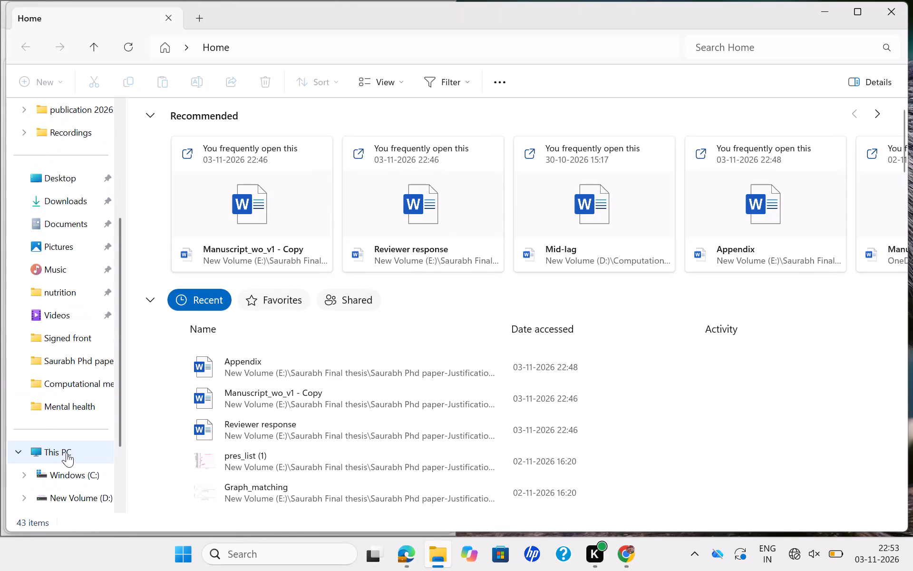
pyautogui.scroll(-1, 67, 453)
pyautogui.click(75, 418)
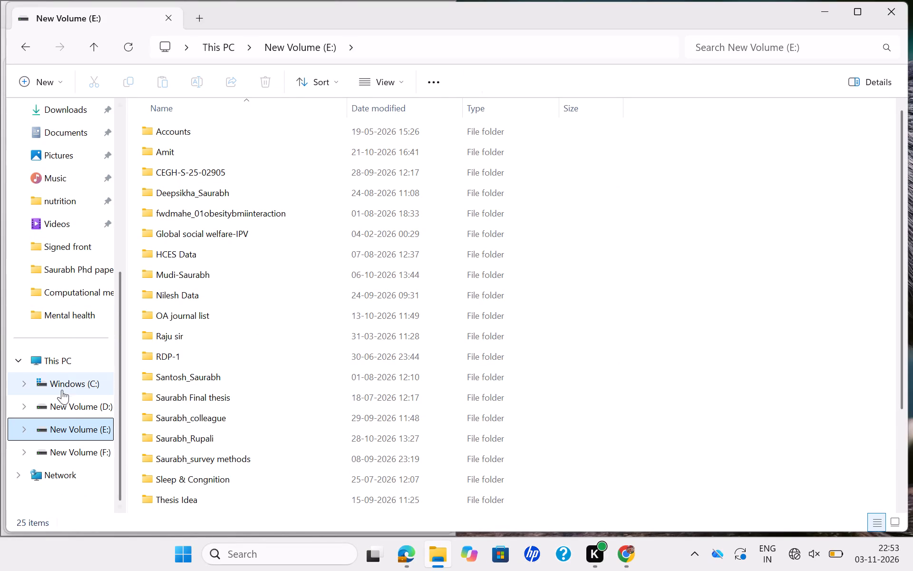
pyautogui.doubleClick(249, 404)
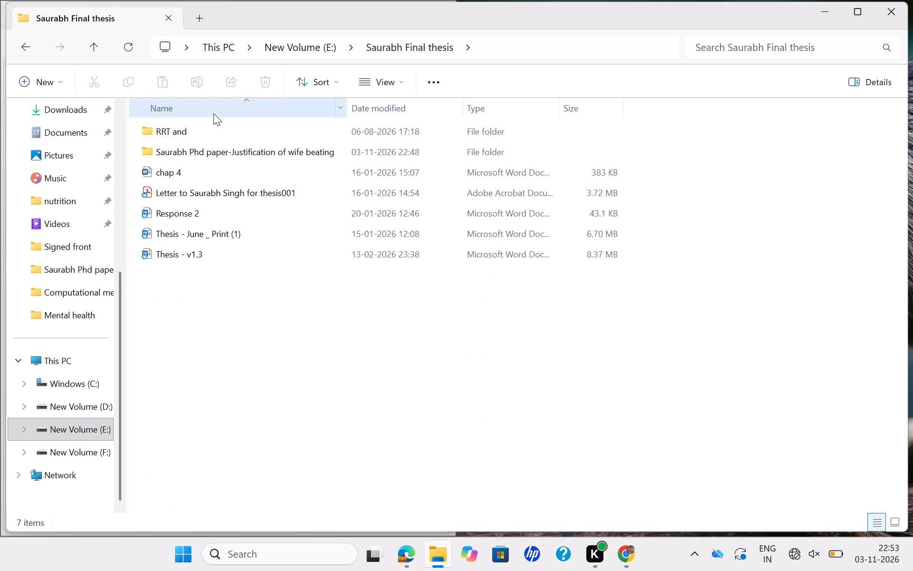
pyautogui.doubleClick(209, 156)
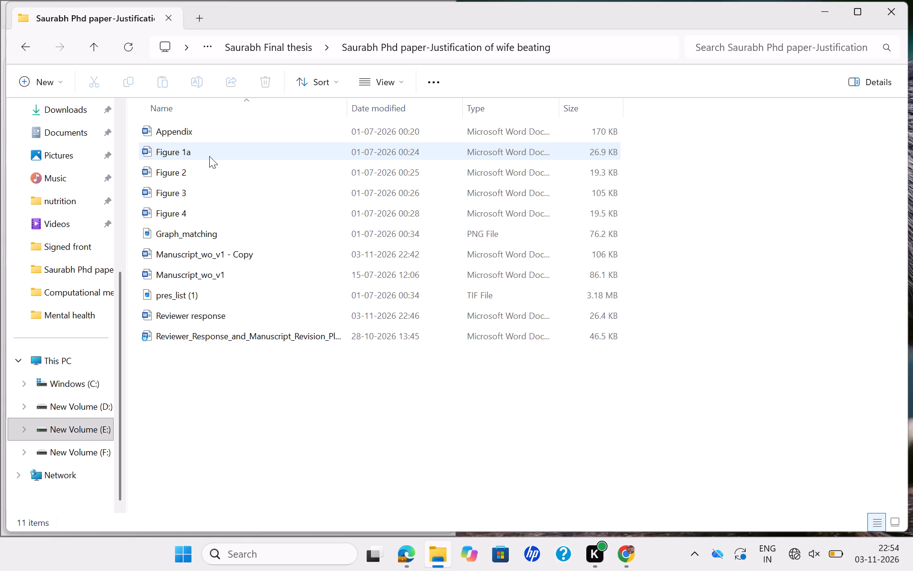
# Duplicate the "Manuscript_wo_v1 - Copy" document within the same folder.
pyautogui.click(239, 252)
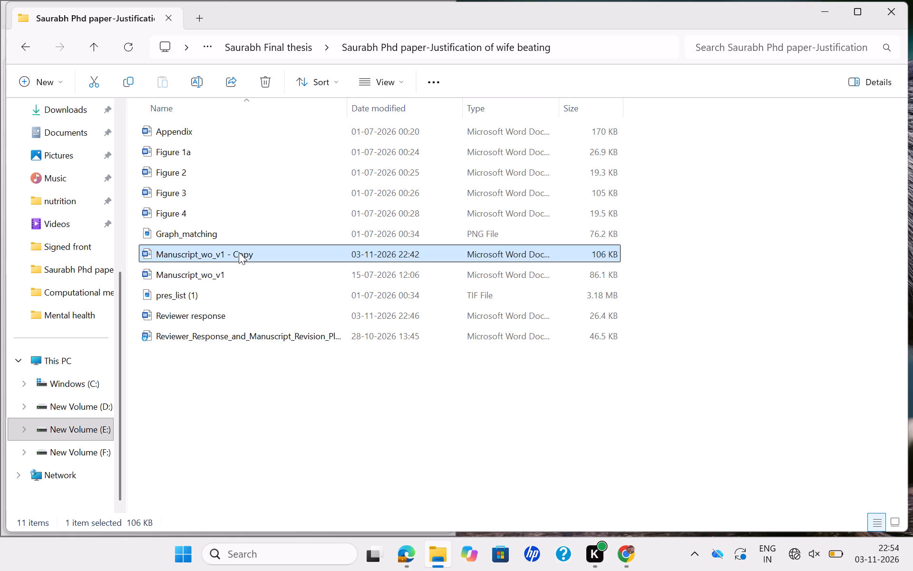
pyautogui.hotkey('ctrl', 'c')
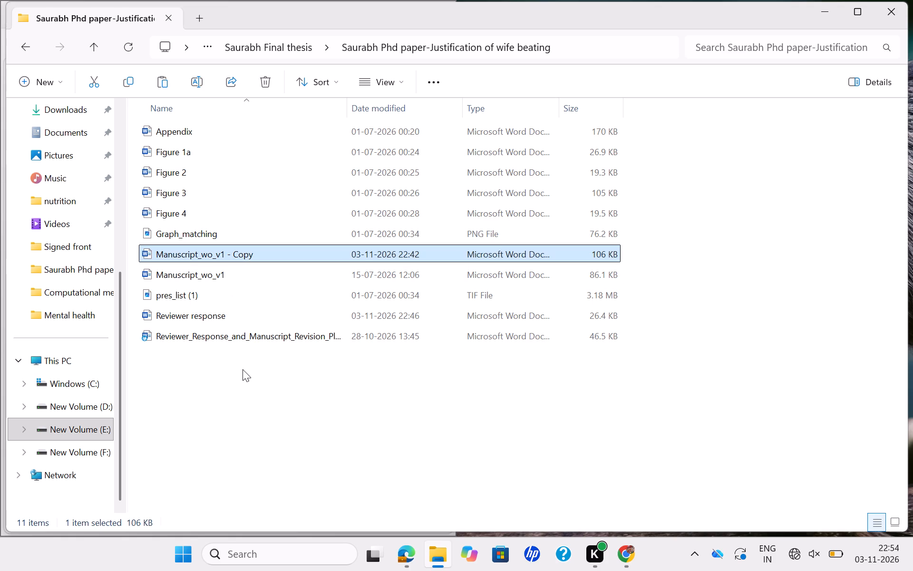
pyautogui.click(243, 369)
pyautogui.hotkey('ctrl', 'v')
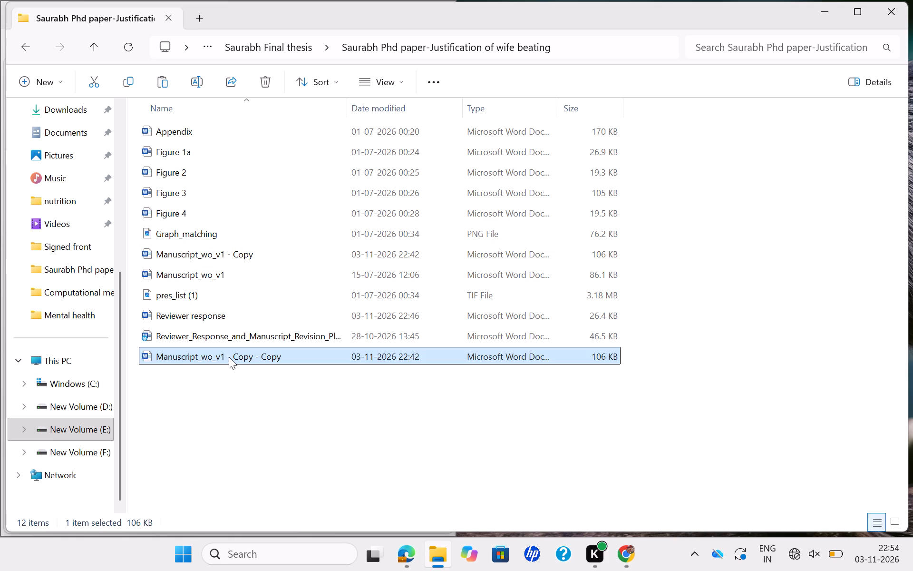
# Rename the new duplicate of the manuscript as Manuscript_wo_v2.
pyautogui.rightClick(229, 357)
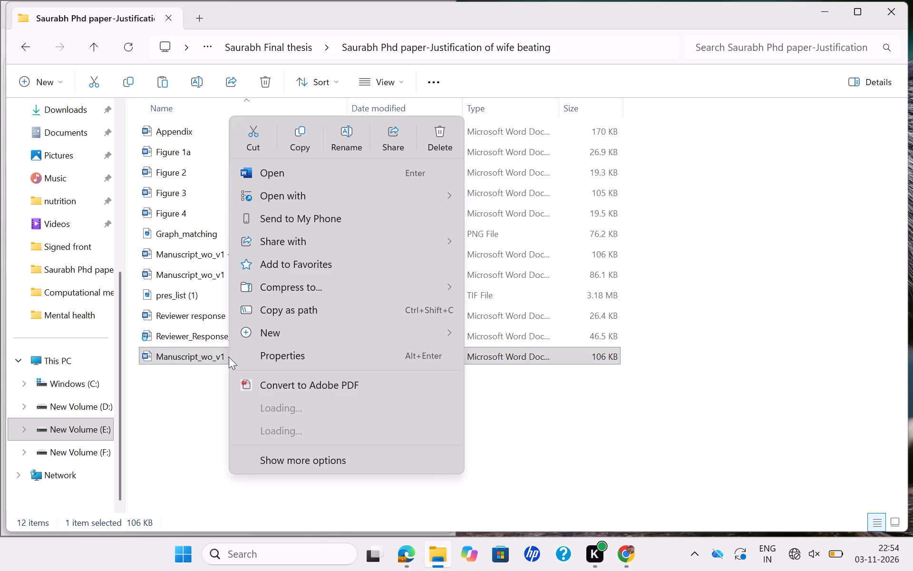
pyautogui.click(349, 141)
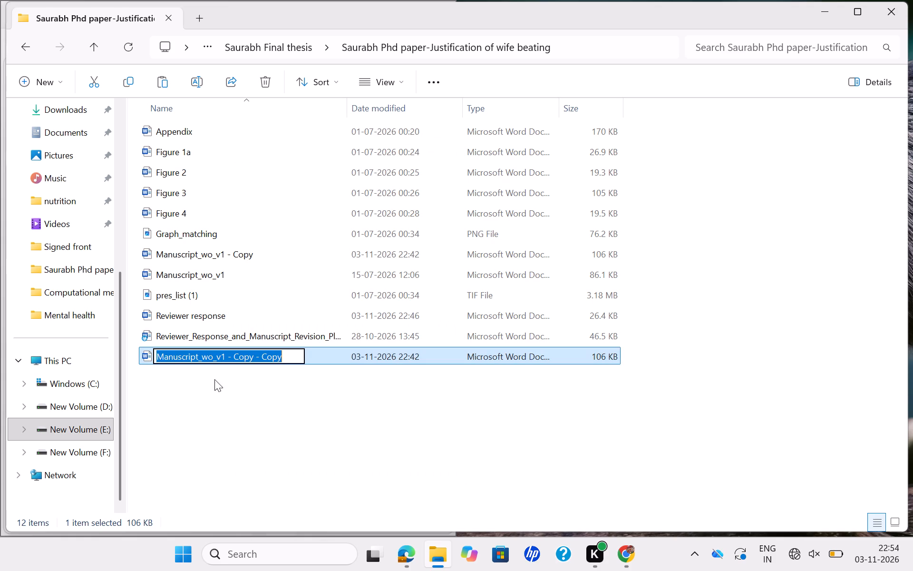
pyautogui.click(283, 363)
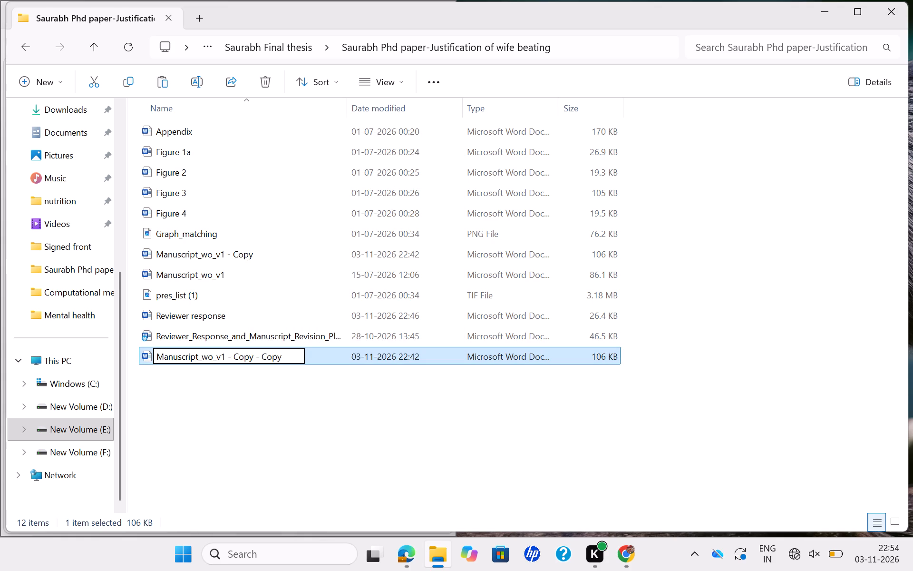
pyautogui.click(224, 355)
pyautogui.press('BackSpace')
pyautogui.press('2')
pyautogui.click(290, 358)
pyautogui.press('BackSpace')
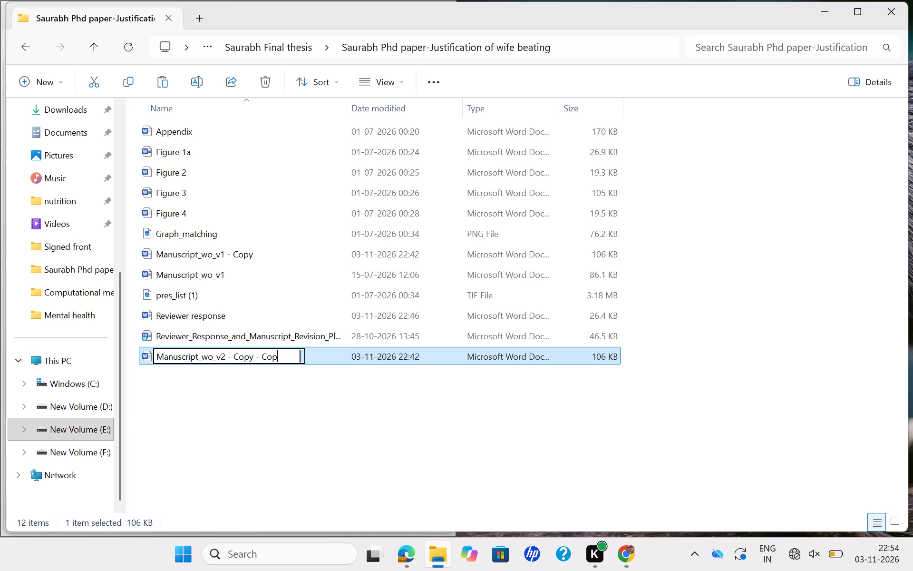
pyautogui.press('BackSpace')
pyautogui.press('BackSpace')
pyautogui.press('BackSpace')
pyautogui.press('BackSpace')
pyautogui.press('BackSpace')
pyautogui.press('BackSpace')
pyautogui.press('BackSpace')
pyautogui.press('BackSpace')
pyautogui.press('BackSpace')
pyautogui.press('BackSpace')
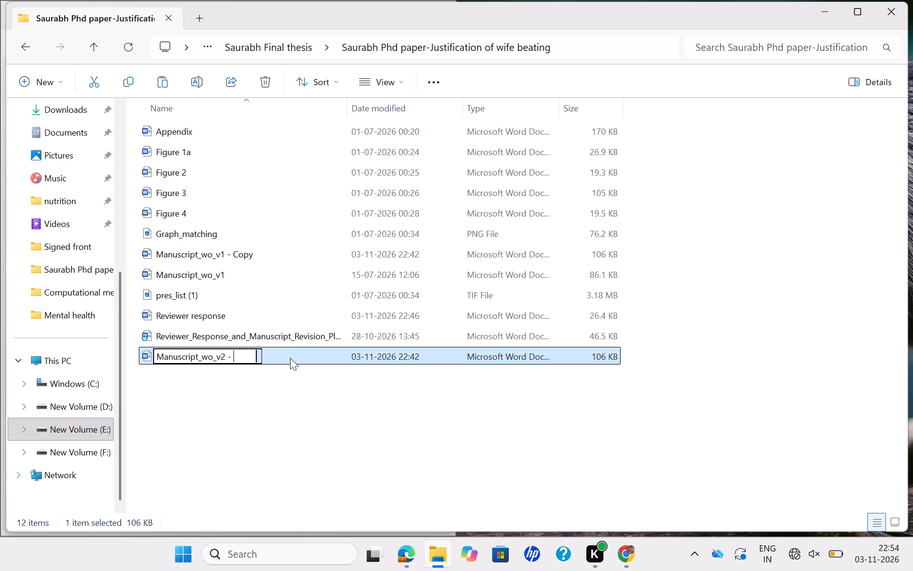
pyautogui.press('BackSpace')
pyautogui.press('BackSpace')
pyautogui.press('Return')
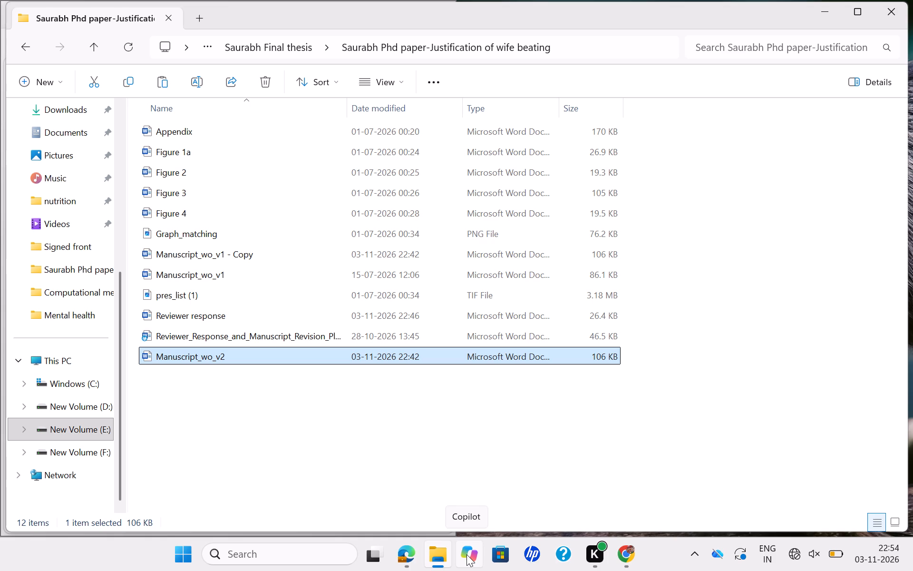
# Open the Manuscript_wo_v2 document.
pyautogui.doubleClick(351, 351)
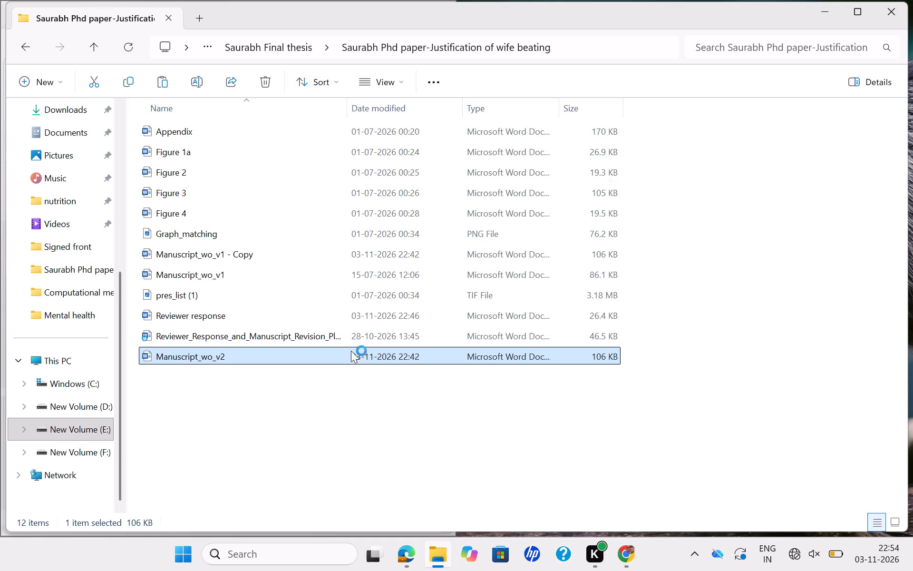
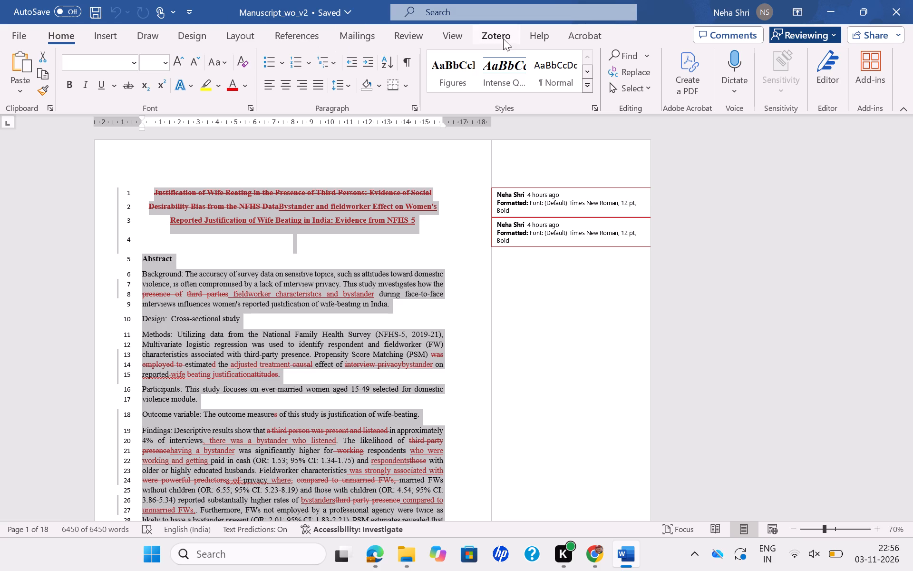
# Accept all tracked changes across the entire Manuscript_wo_v2 document and save it.
pyautogui.click(445, 30)
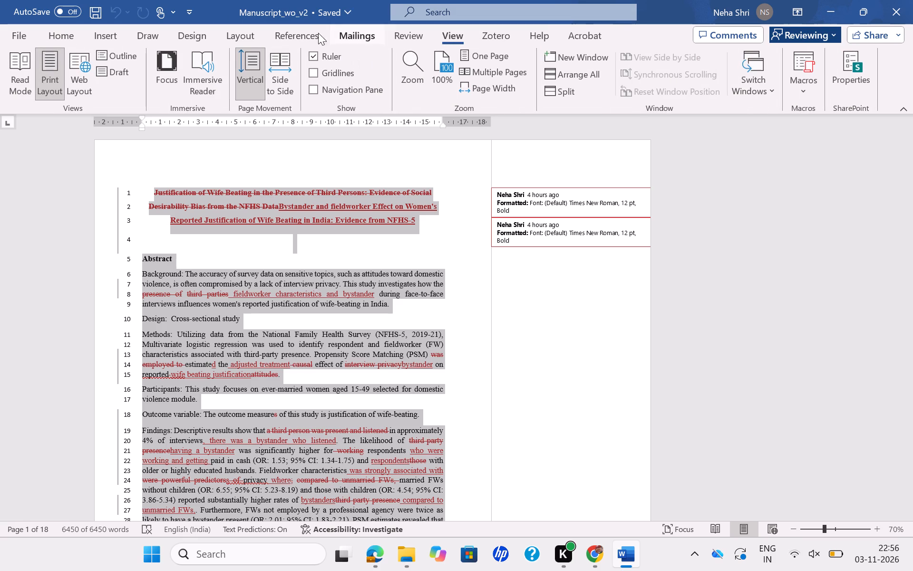
pyautogui.click(64, 32)
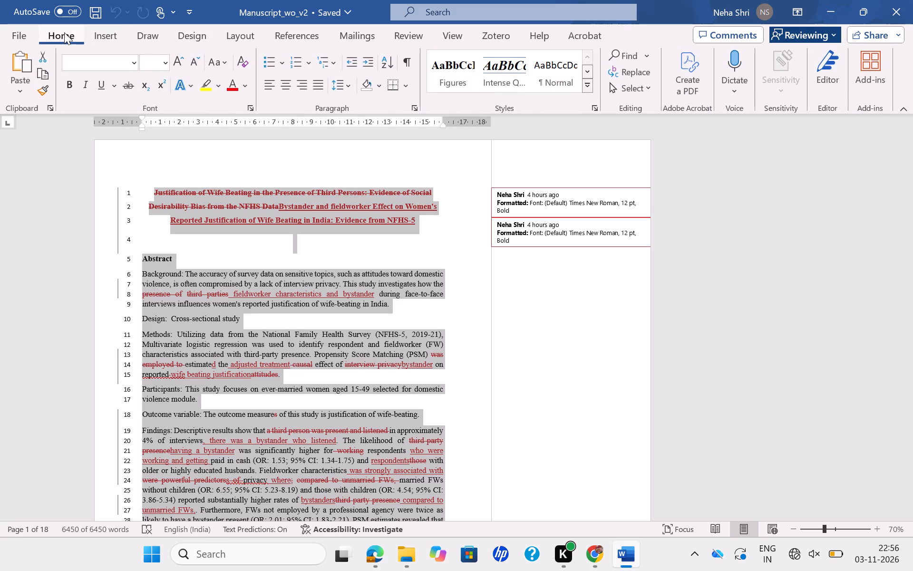
pyautogui.hotkey('ctrl', 'a')
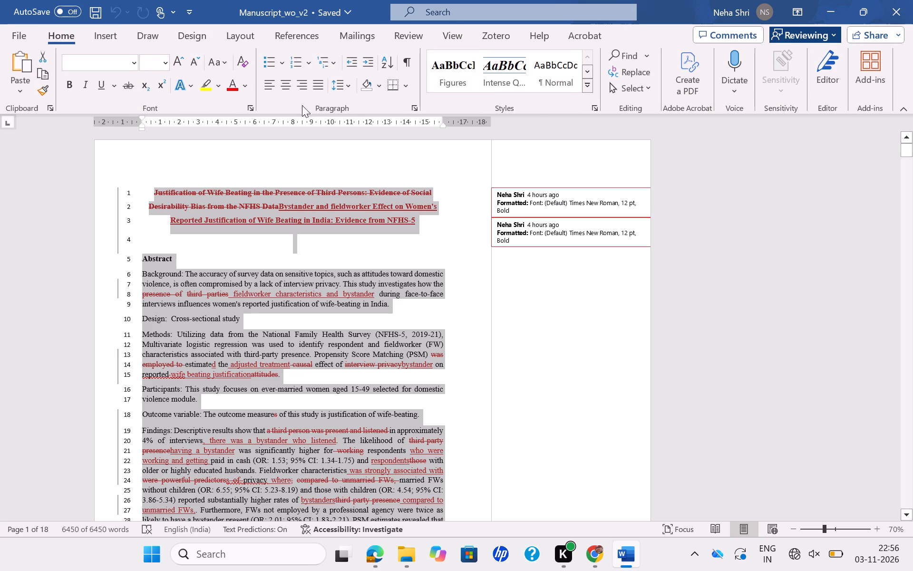
pyautogui.click(100, 35)
pyautogui.click(398, 39)
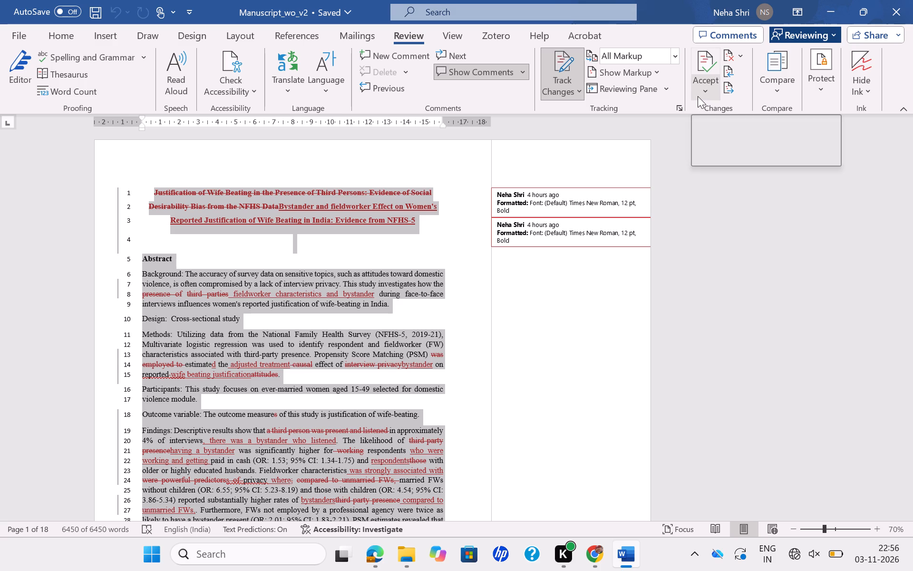
pyautogui.click(703, 68)
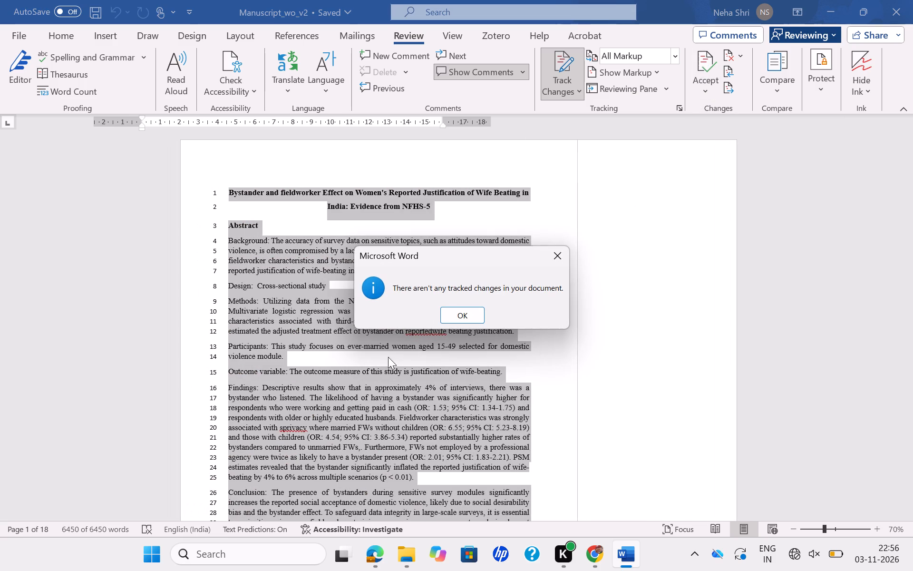
pyautogui.click(455, 314)
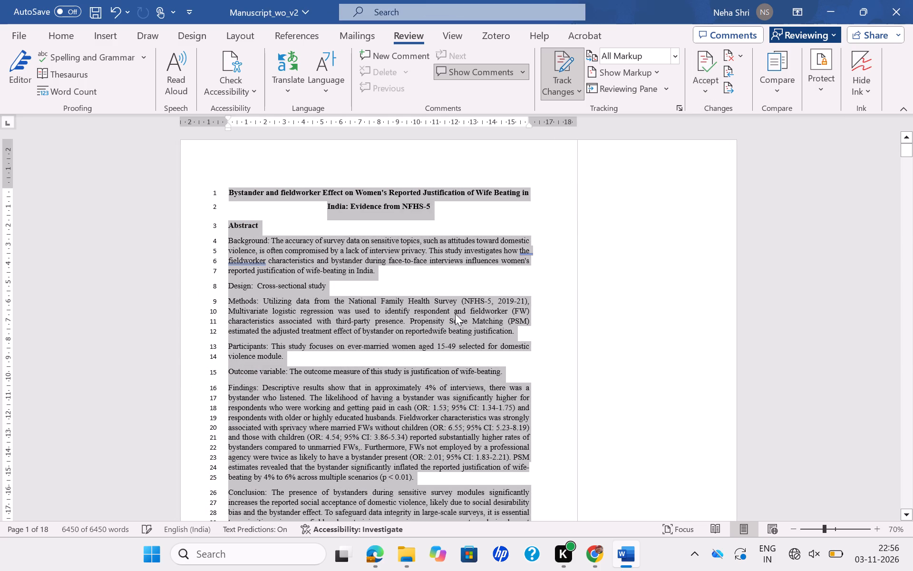
pyautogui.hotkey('ctrl', 's')
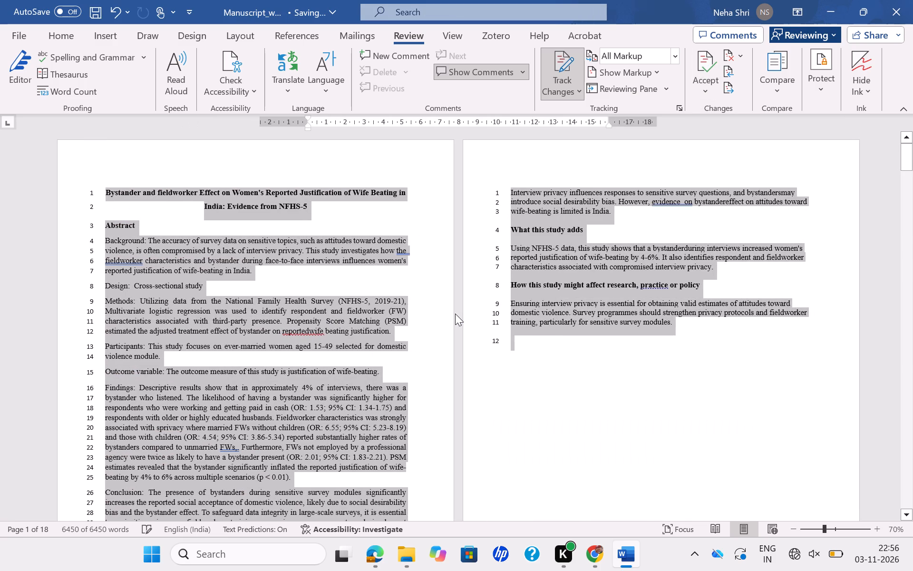
pyautogui.hotkey('ctrl', 's')
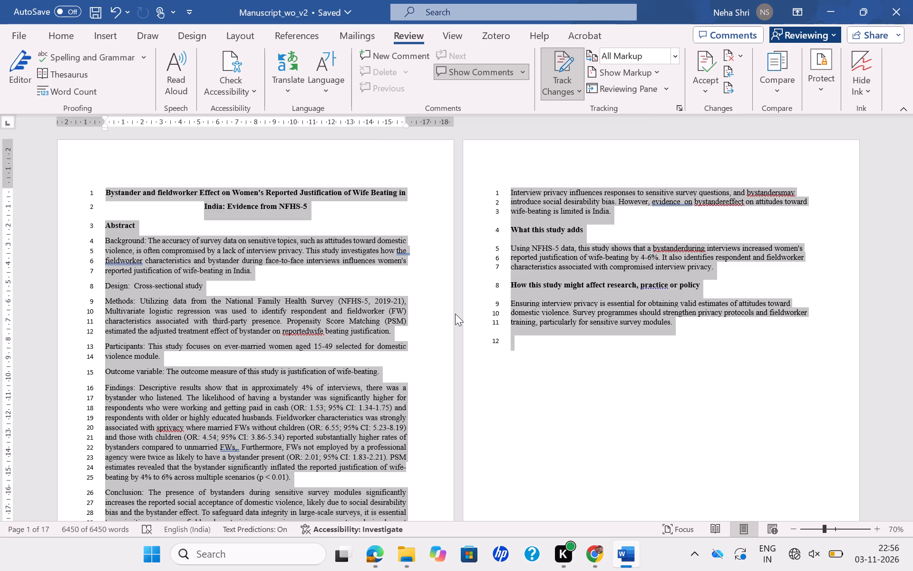
pyautogui.hotkey('ctrl', 's')
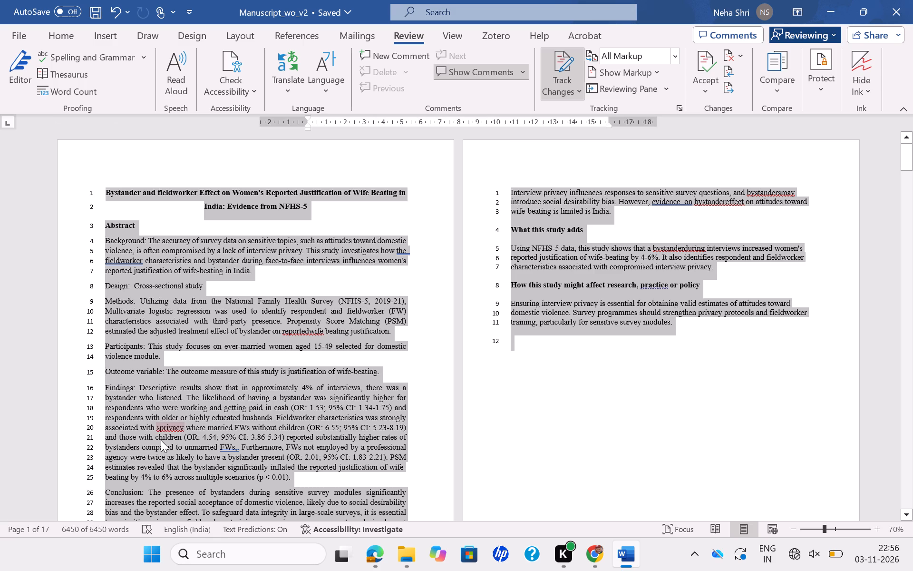
# Correct "sprivacy" to "privacy" in the abstract's Findings paragraph, save, and accept the tracked deletion.
pyautogui.click(161, 440)
pyautogui.click(160, 431)
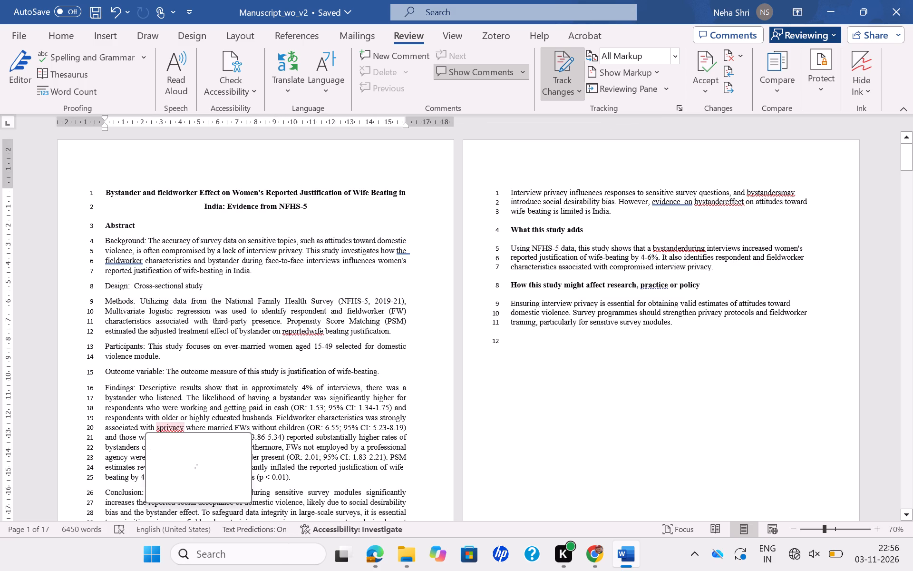
pyautogui.press('BackSpace')
pyautogui.hotkey('ctrl', 's')
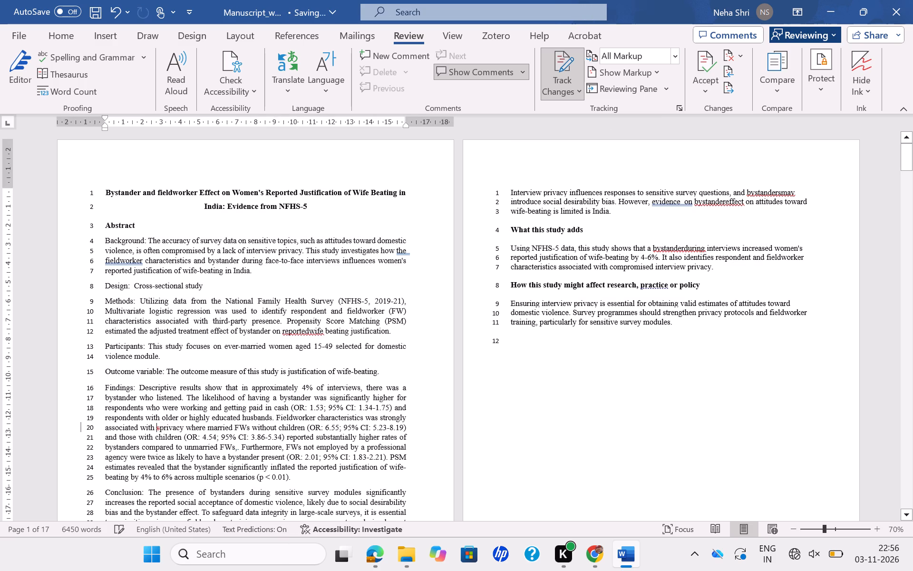
pyautogui.hotkey('ctrl', 'a')
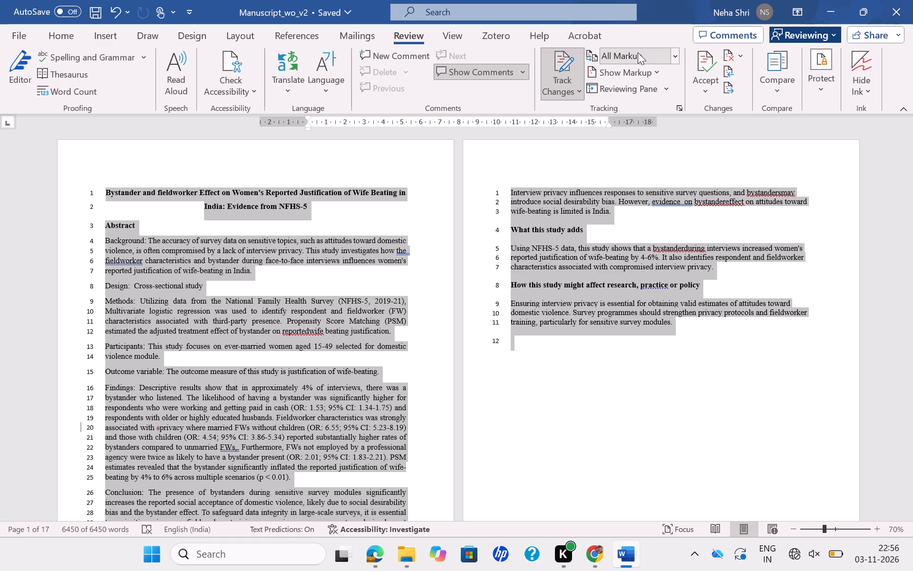
pyautogui.click(710, 59)
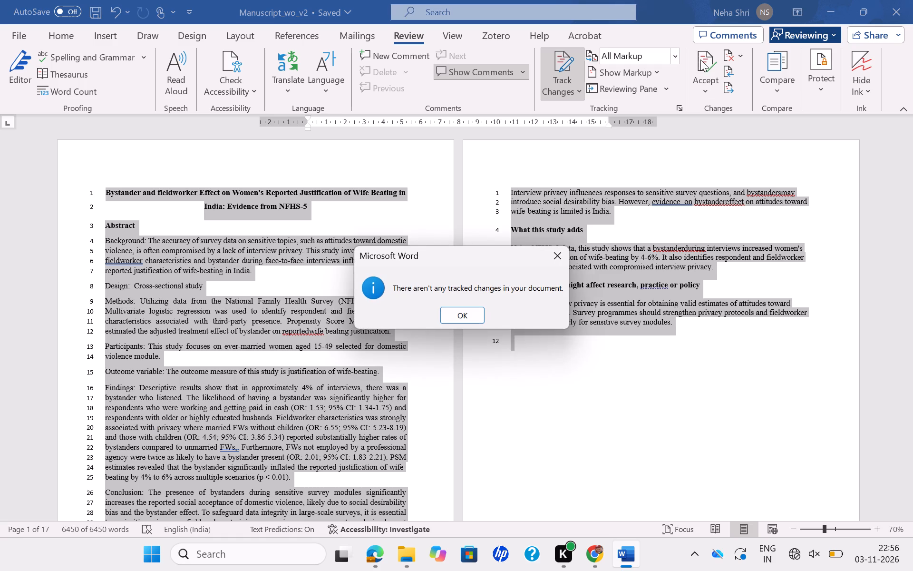
pyautogui.click(462, 320)
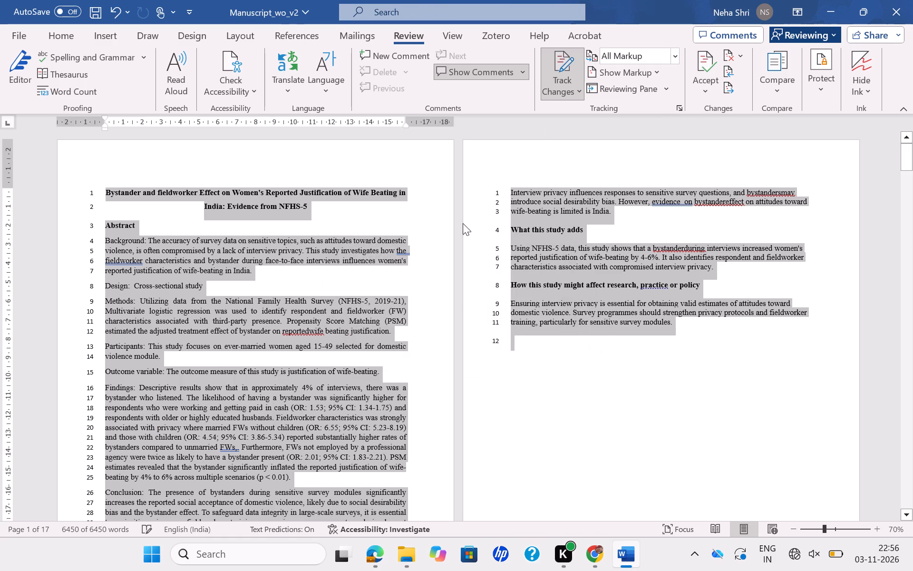
# Turn off Track Changes for the document.
pyautogui.click(558, 84)
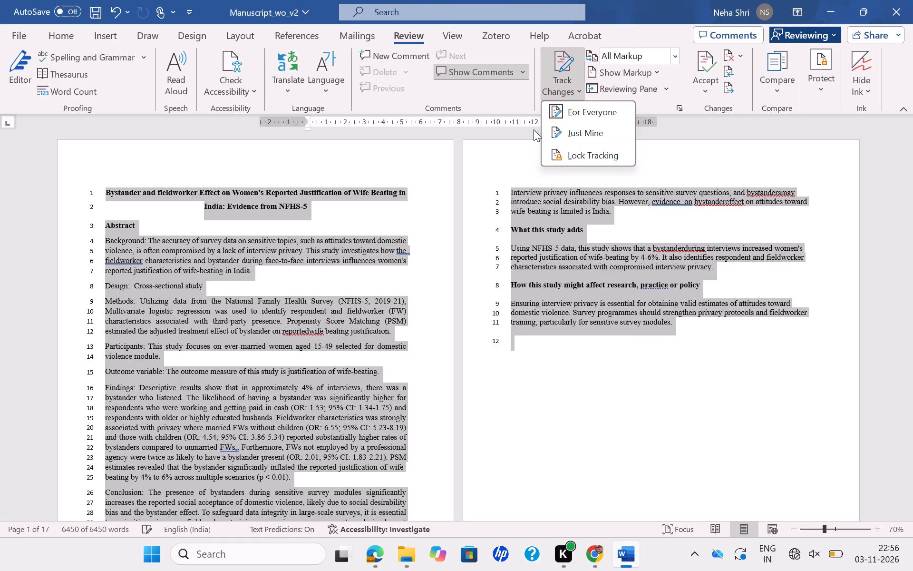
pyautogui.click(490, 163)
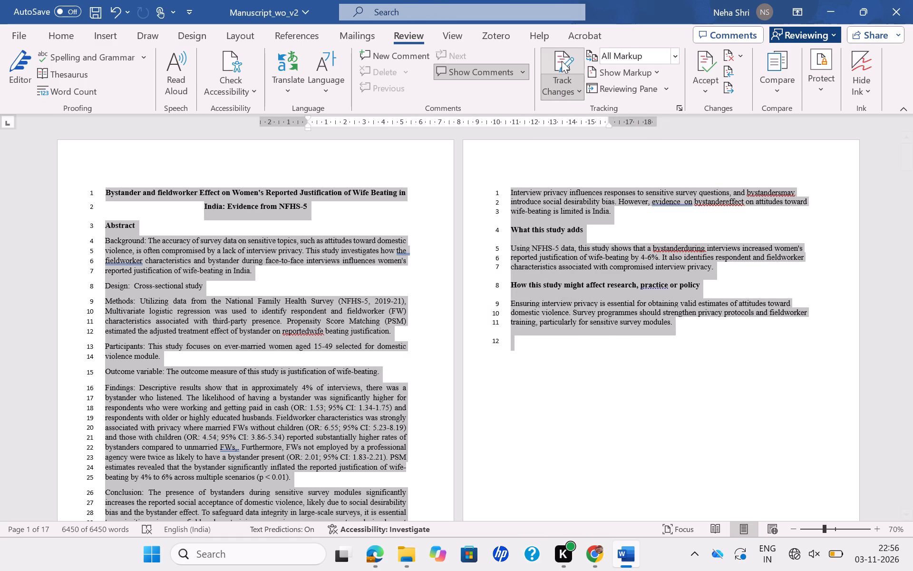
pyautogui.click(562, 61)
# Insert the missing space in "reportedwife" in the abstract's Methods paragraph and save the document.
pyautogui.click(336, 323)
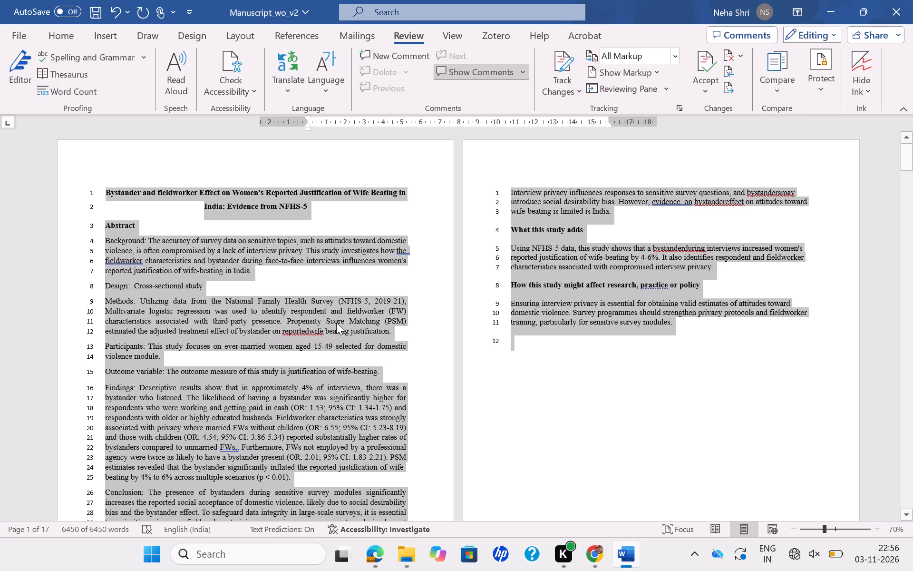
pyautogui.click(309, 332)
pyautogui.press('space')
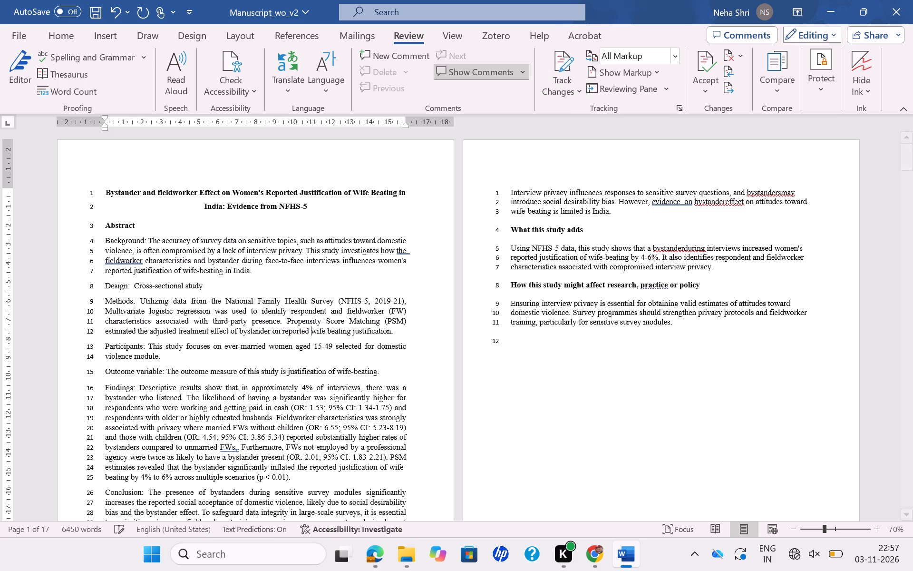
pyautogui.hotkey('ctrl', 's')
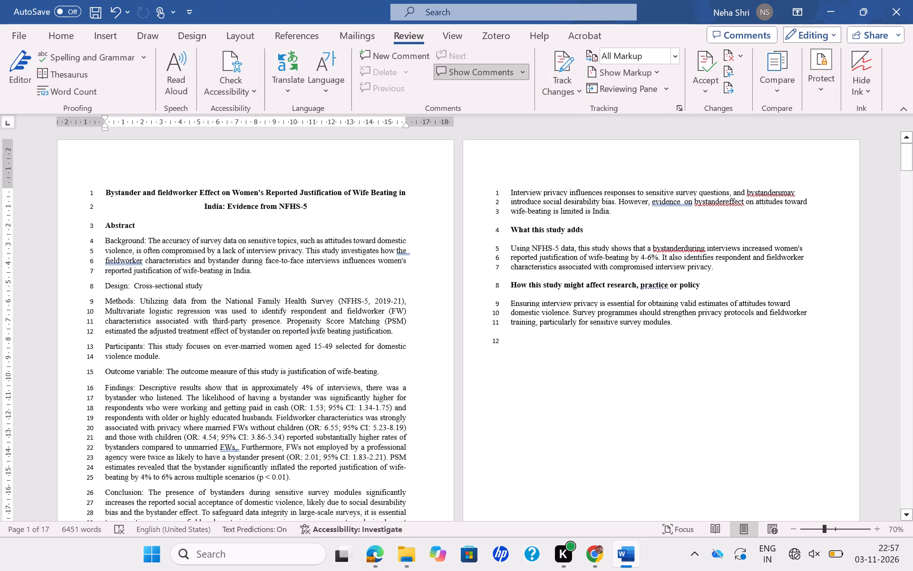
# Separate "Fieldworker" and "Third-person presence" with a comma and space in the Keywords line and save.
pyautogui.scroll(-1, 314, 471)
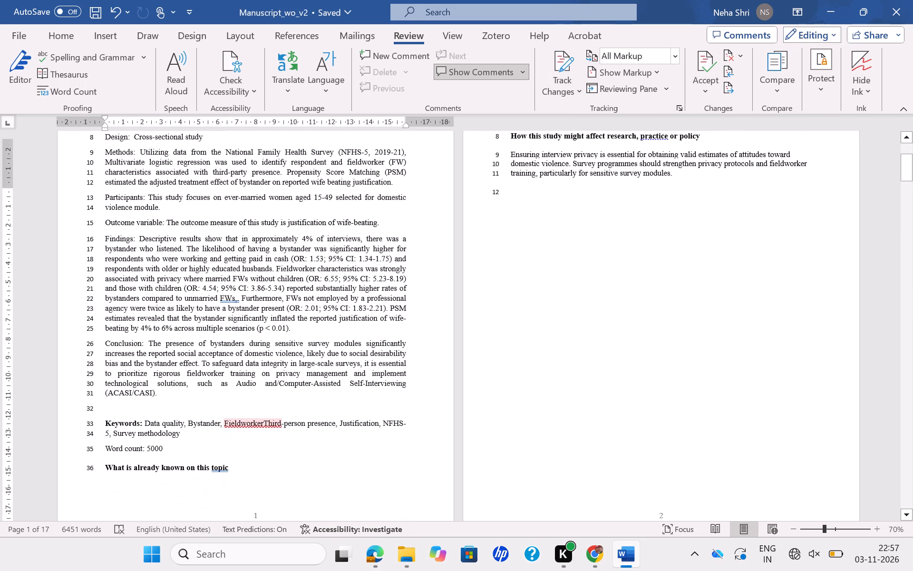
pyautogui.click(265, 422)
pyautogui.write(',')
pyautogui.press('space')
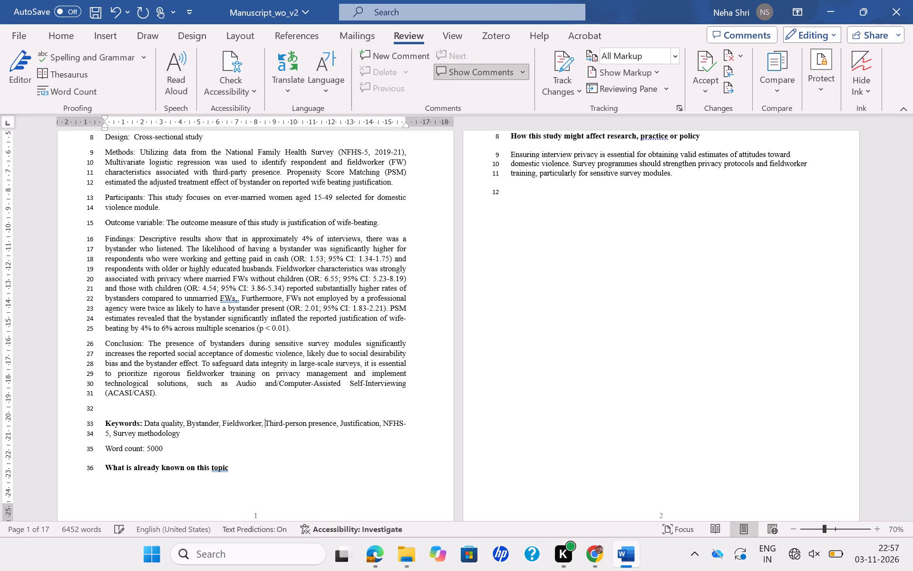
pyautogui.hotkey('ctrl', 's')
# Insert the missing spaces on page 2 to give "bystander effect", "bystanders may" and "bystander during", and save the document.
pyautogui.scroll(1, 265, 422)
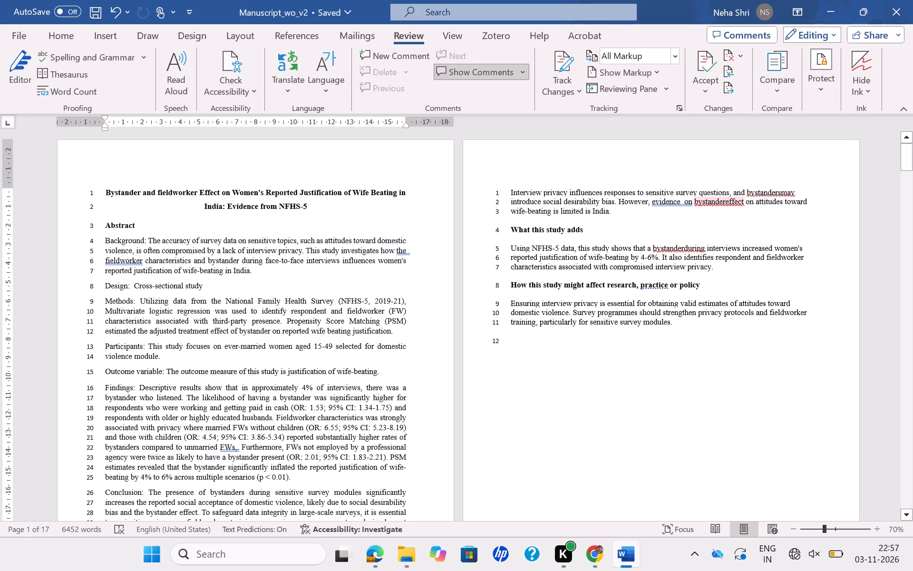
pyautogui.click(724, 200)
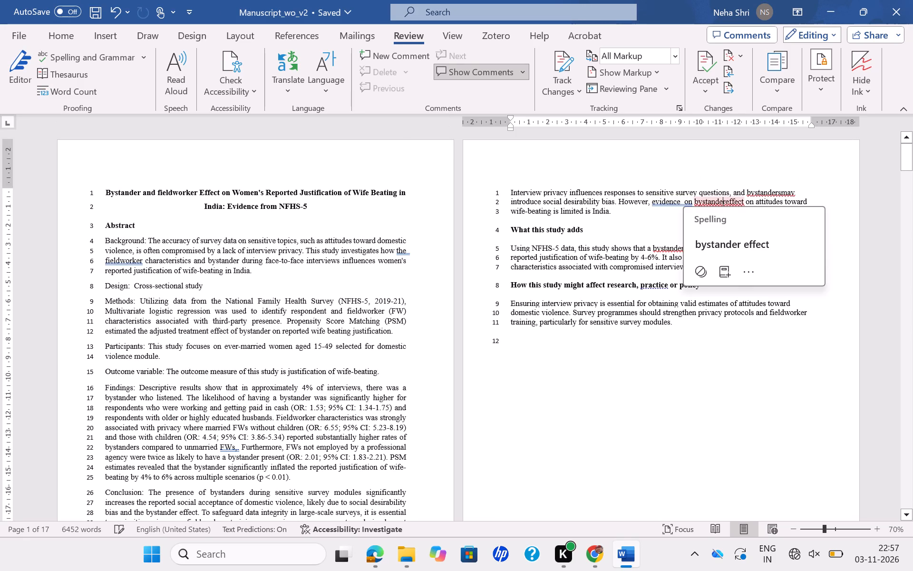
pyautogui.press('Right')
pyautogui.press('space')
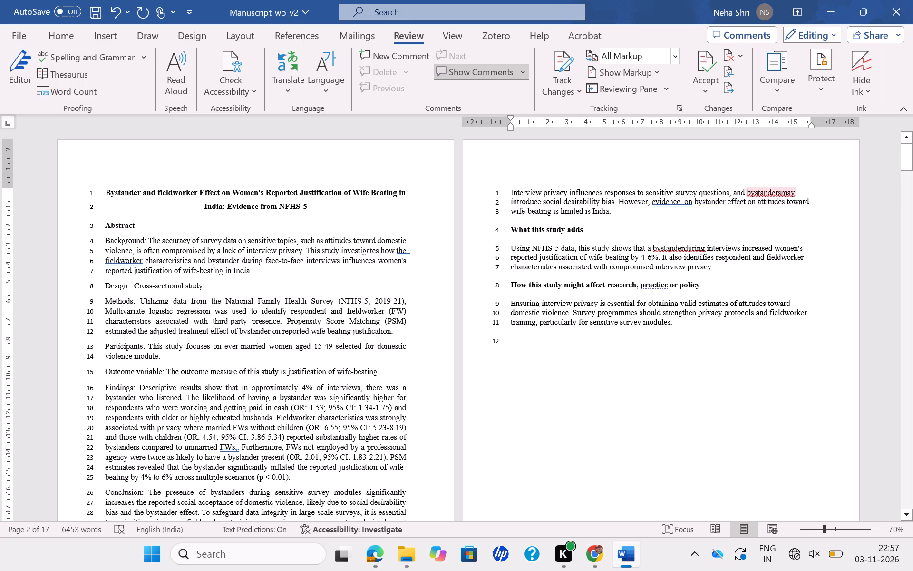
pyautogui.click(779, 192)
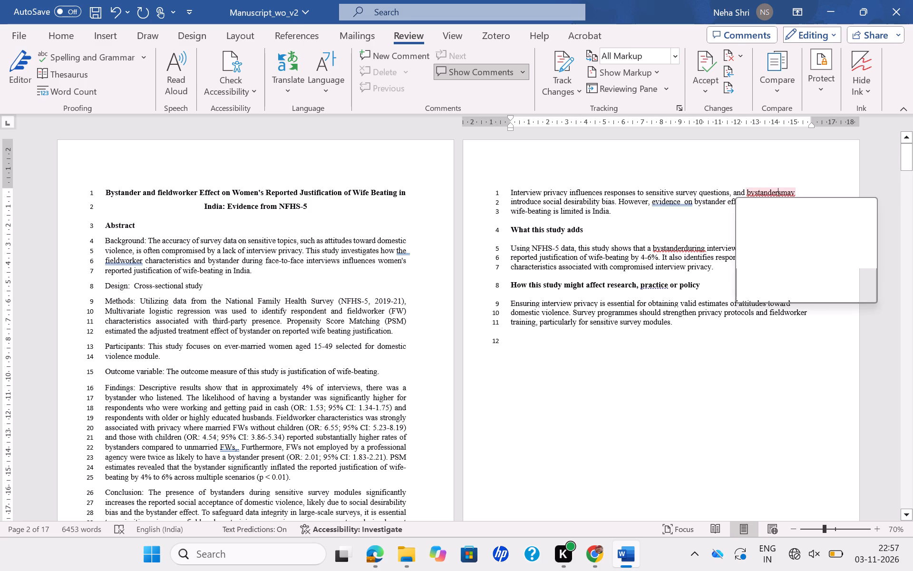
pyautogui.press('Right')
pyautogui.press('space')
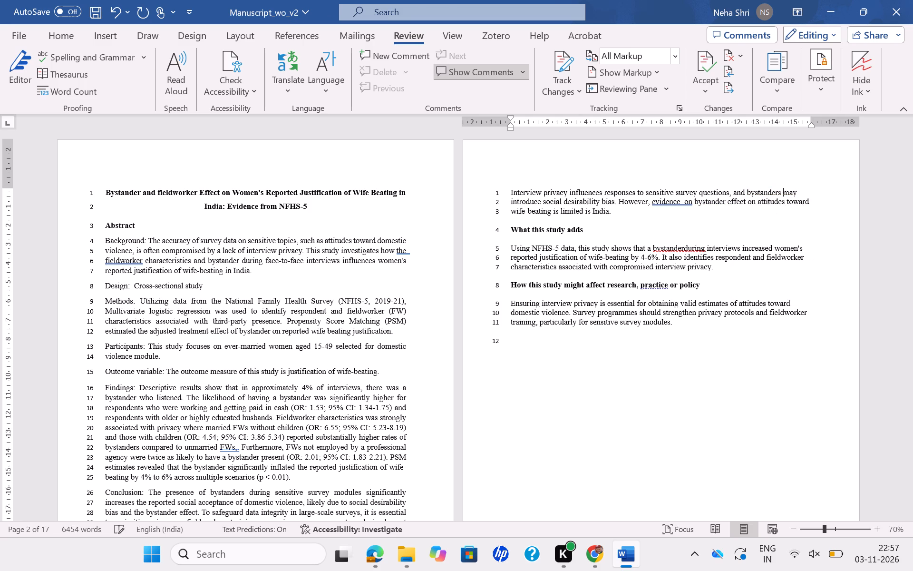
pyautogui.click(686, 248)
pyautogui.press('space')
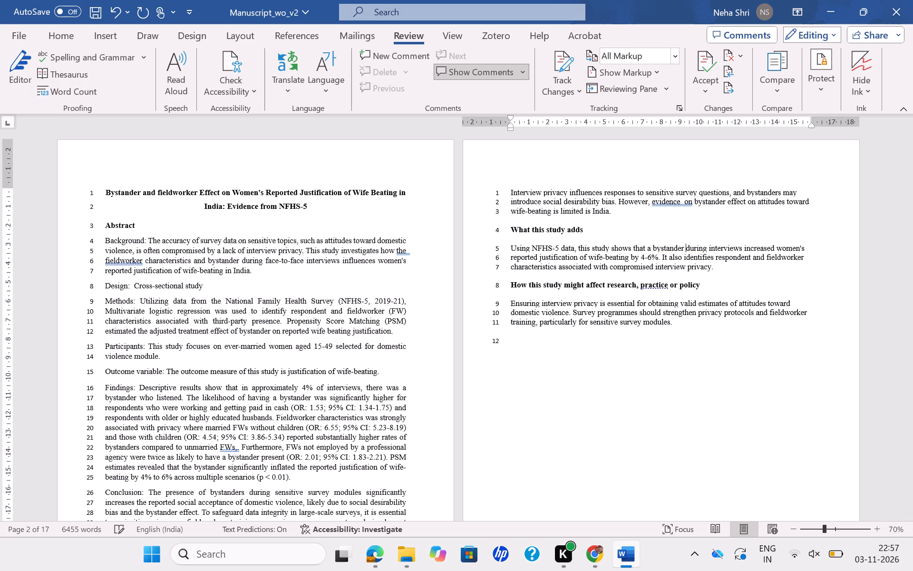
pyautogui.hotkey('ctrl', 's')
# Retype the first letter of "Under" before "the Missing at Random (MAR) assumption" in the analytical sample paragraph on page 5.
pyautogui.scroll(-3, 325, 465)
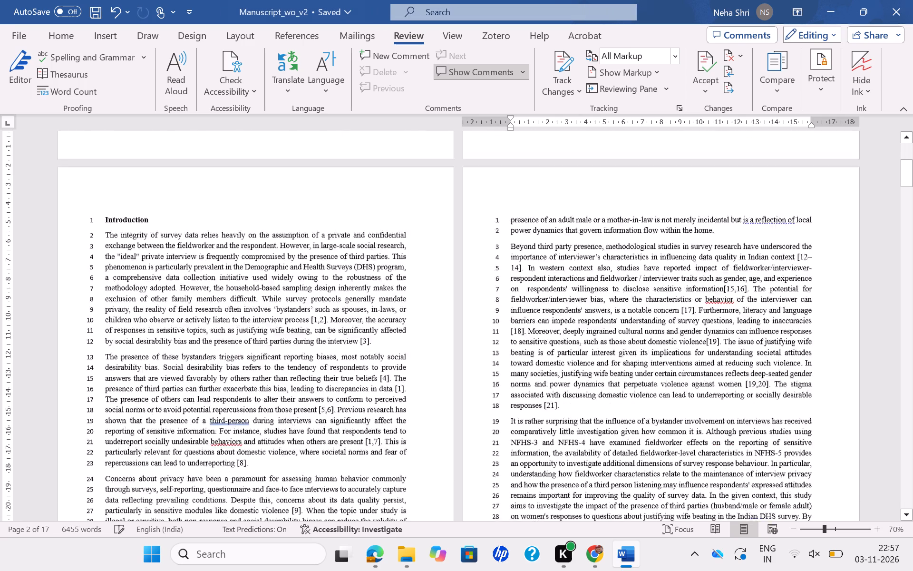
pyautogui.scroll(-1, 325, 465)
pyautogui.scroll(1, 325, 465)
pyautogui.scroll(-2, 325, 465)
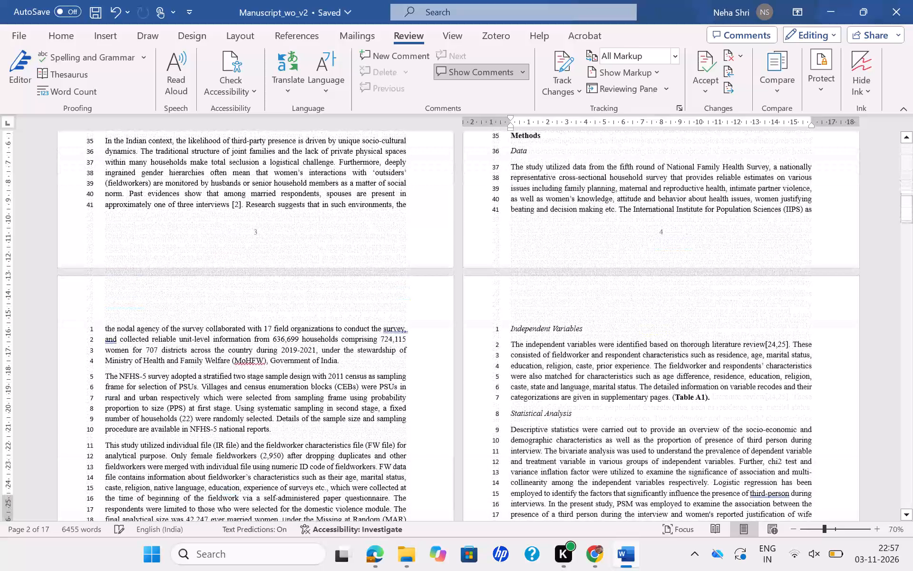
pyautogui.scroll(-2, 325, 465)
pyautogui.scroll(1, 325, 465)
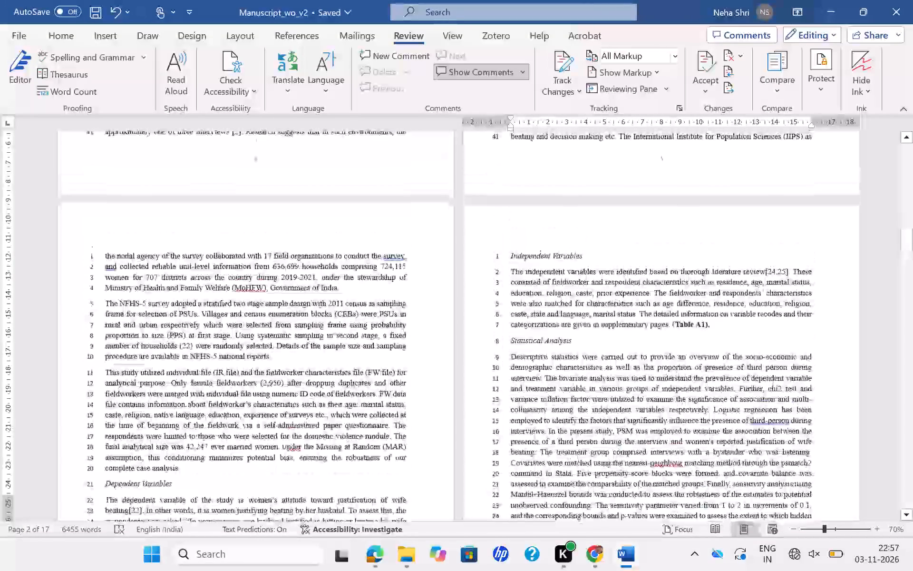
pyautogui.hotkey('ctrl', 's')
pyautogui.scroll(-1, 186, 356)
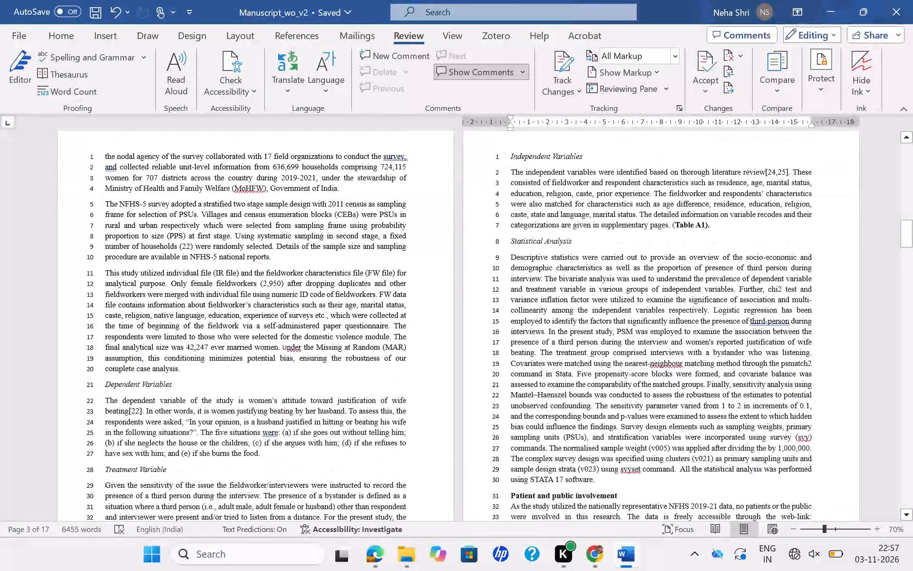
pyautogui.scroll(-1, 186, 356)
pyautogui.click(289, 240)
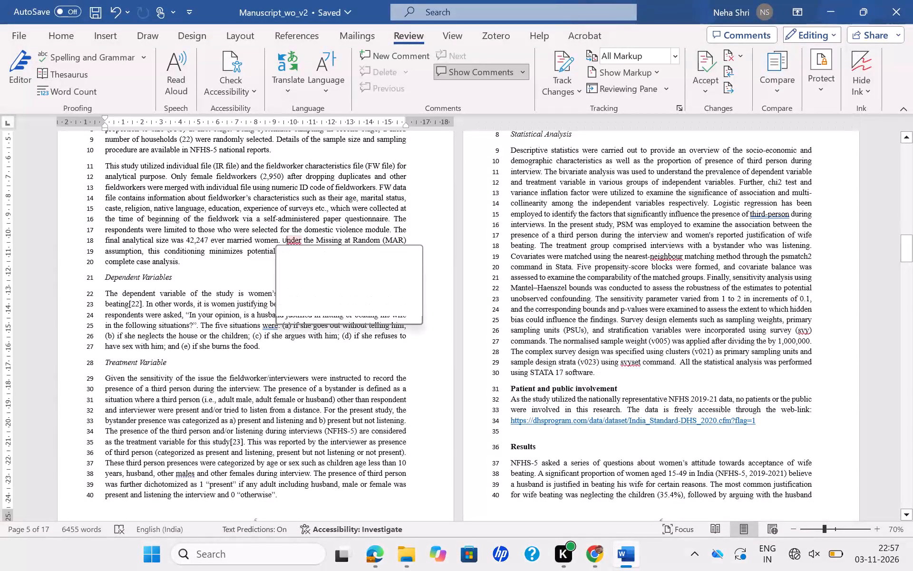
pyautogui.hotkey('ctrl', 'a')
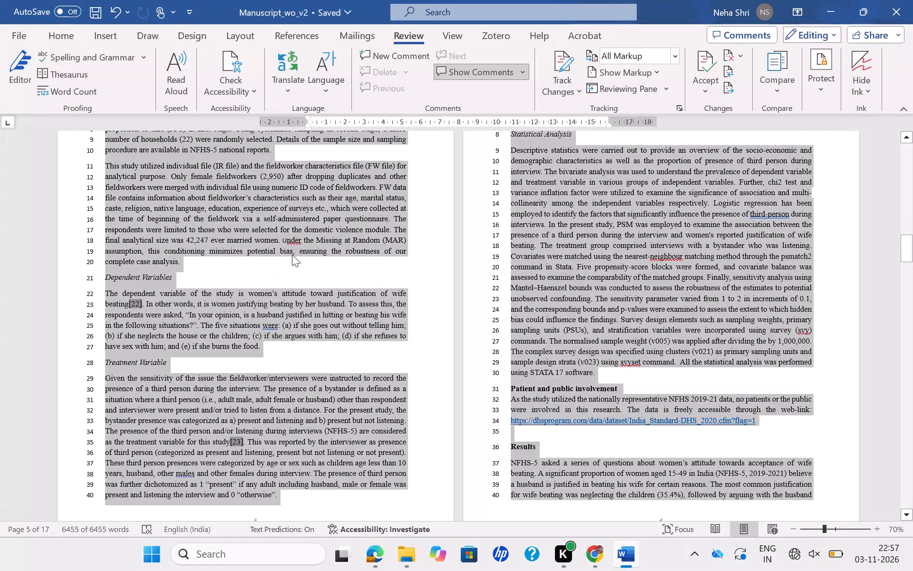
pyautogui.click(292, 255)
pyautogui.click(286, 241)
pyautogui.press('BackSpace')
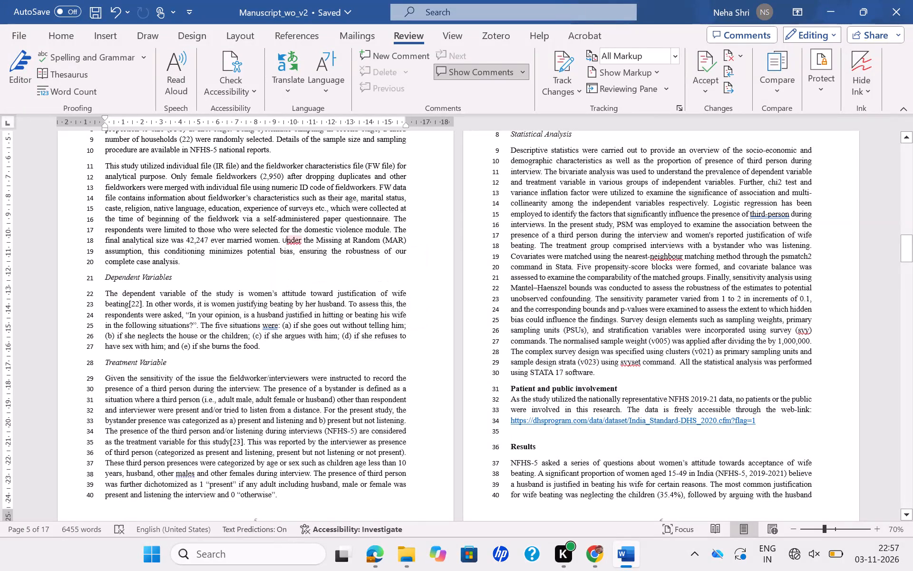
pyautogui.press('u')
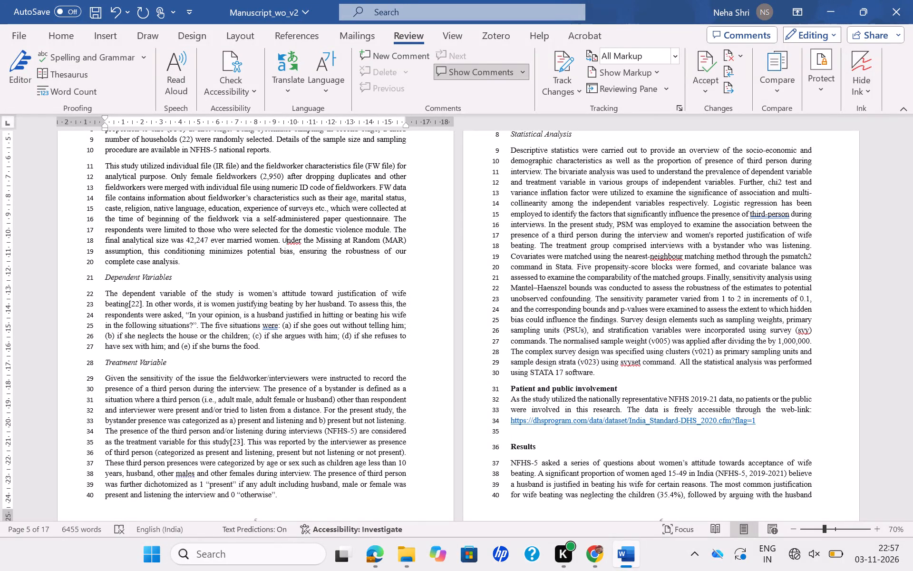
# Set "women. Under the" in the page 5 analytical sample paragraph to Times New Roman, size 12, and save the document.
pyautogui.moveTo(269, 240); pyautogui.dragTo(316, 232)
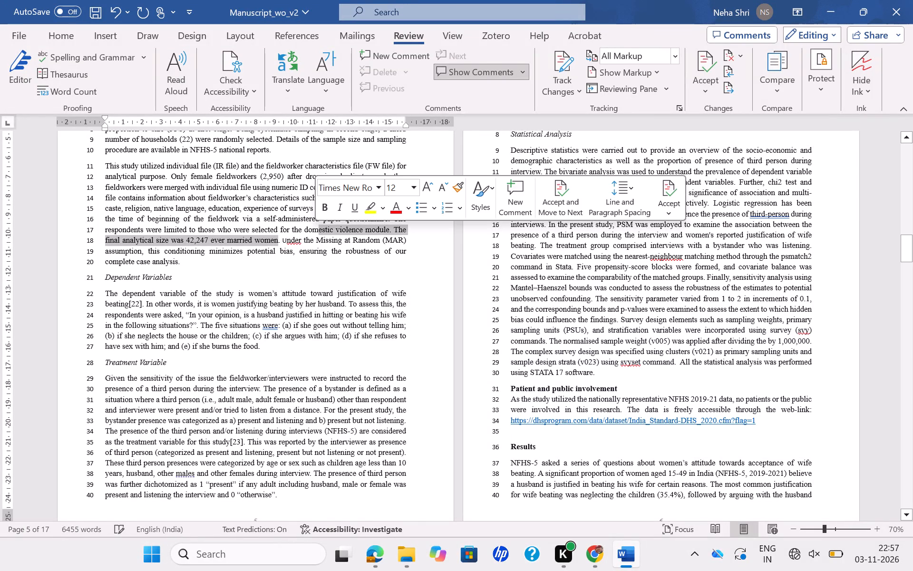
pyautogui.click(313, 237)
pyautogui.moveTo(313, 237); pyautogui.dragTo(271, 237)
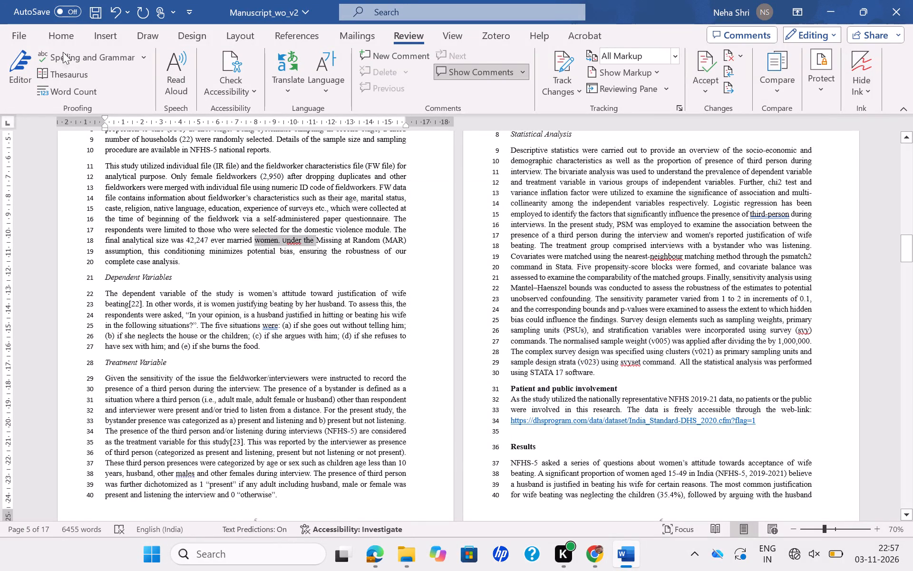
pyautogui.click(51, 32)
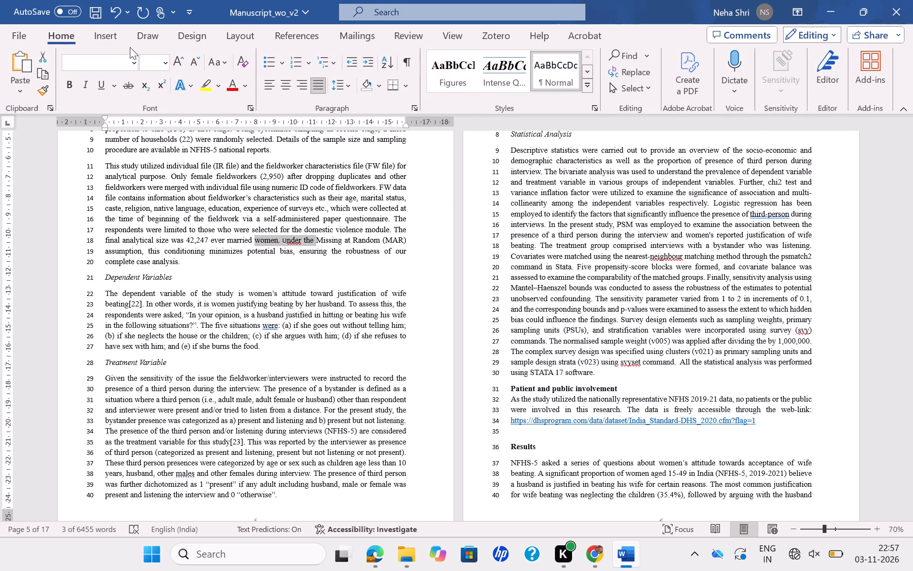
pyautogui.click(136, 63)
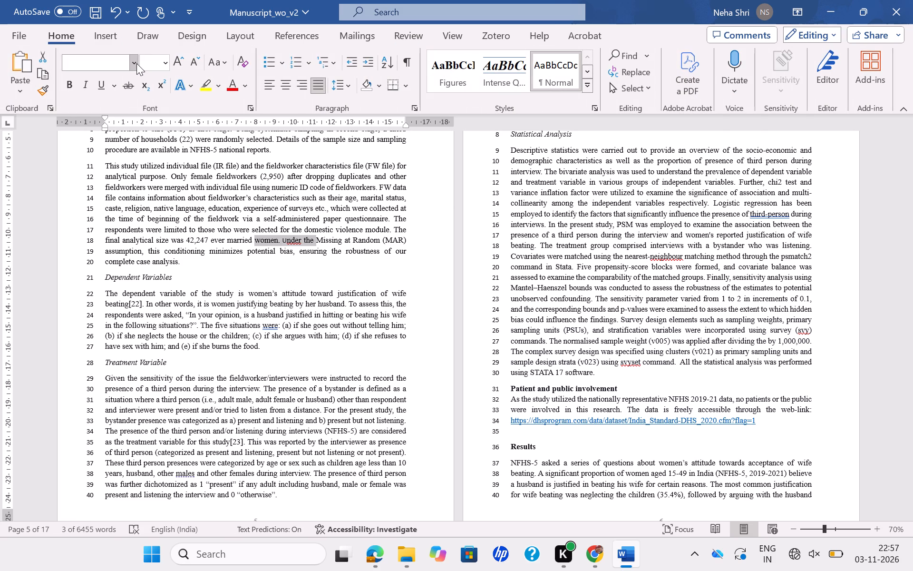
pyautogui.click(122, 166)
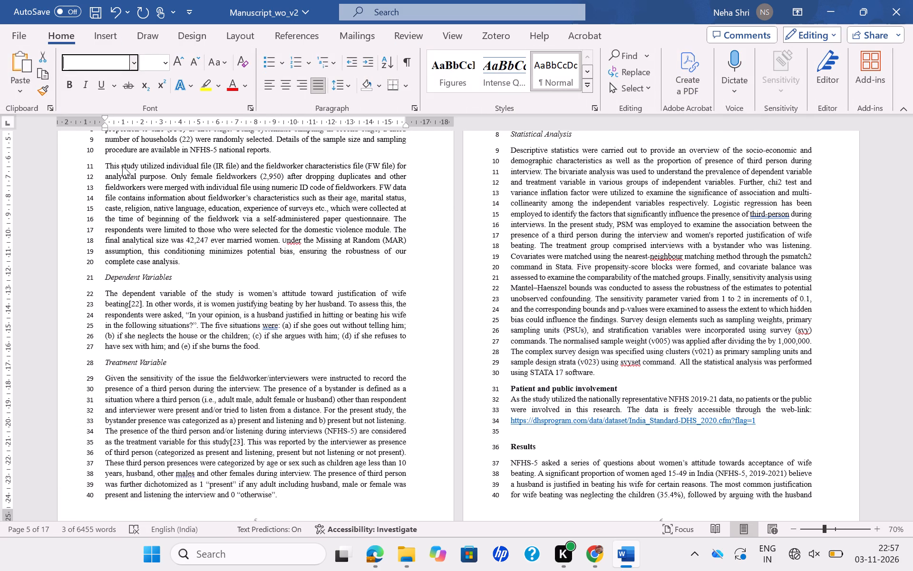
pyautogui.hotkey('ctrl', 's')
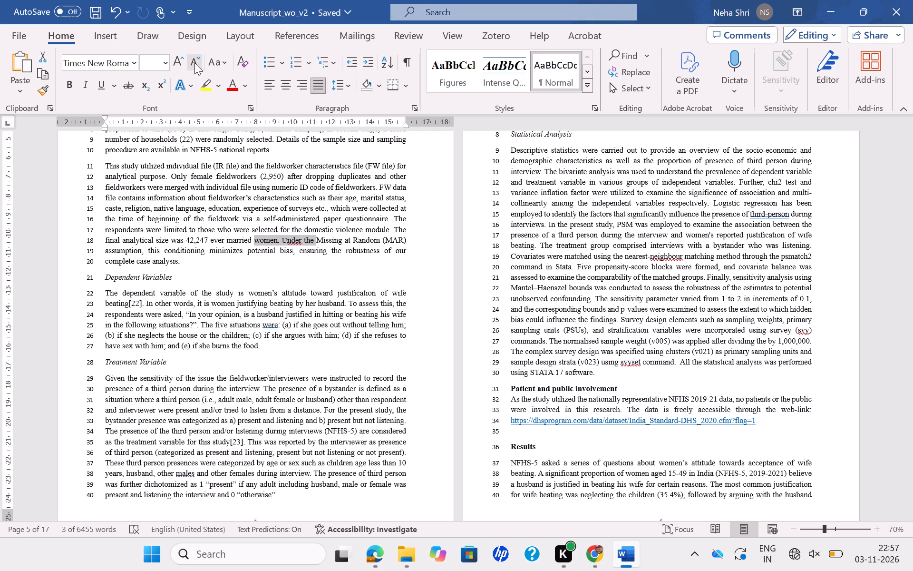
pyautogui.click(167, 63)
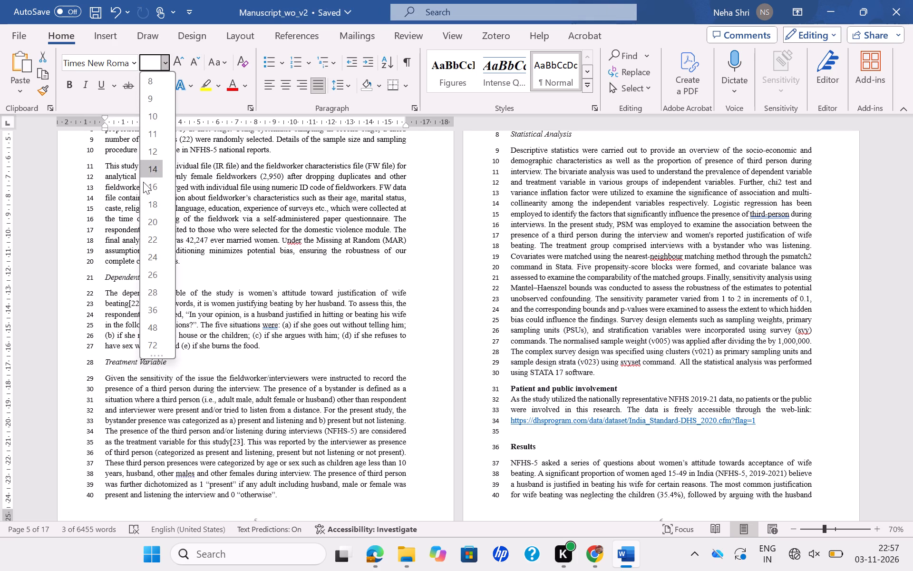
pyautogui.click(156, 148)
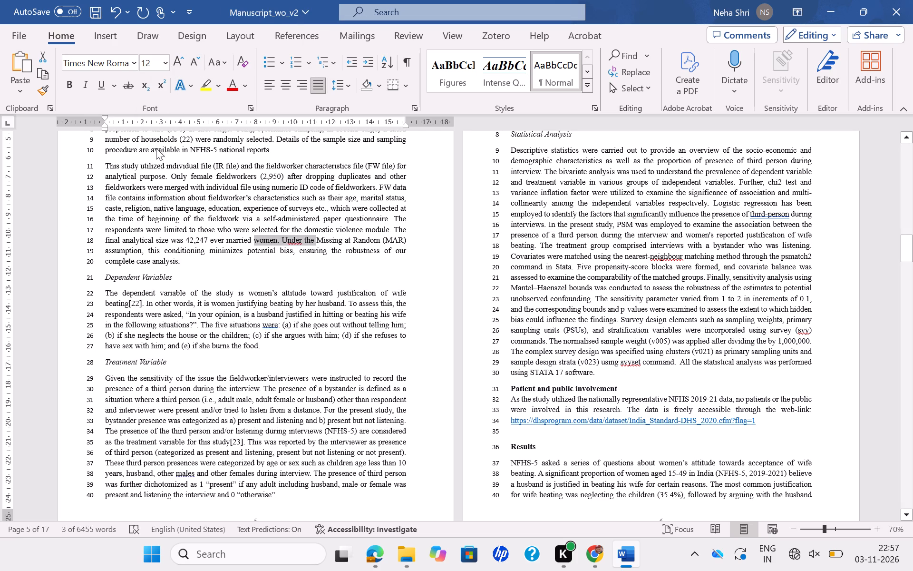
pyautogui.hotkey('ctrl', 's')
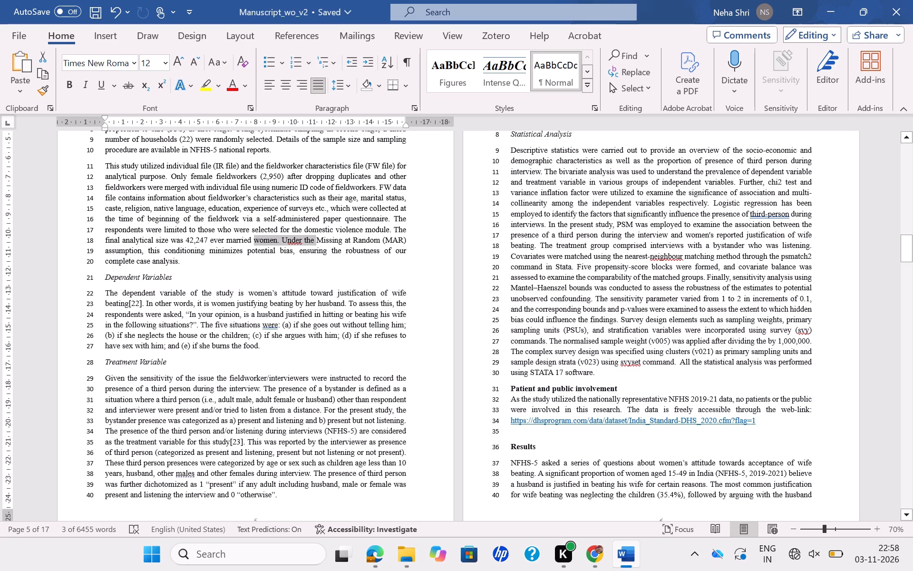
# Insert the missing space in "higheryears" in the Table 1 description paragraph on page 7.
pyautogui.scroll(-1, 194, 333)
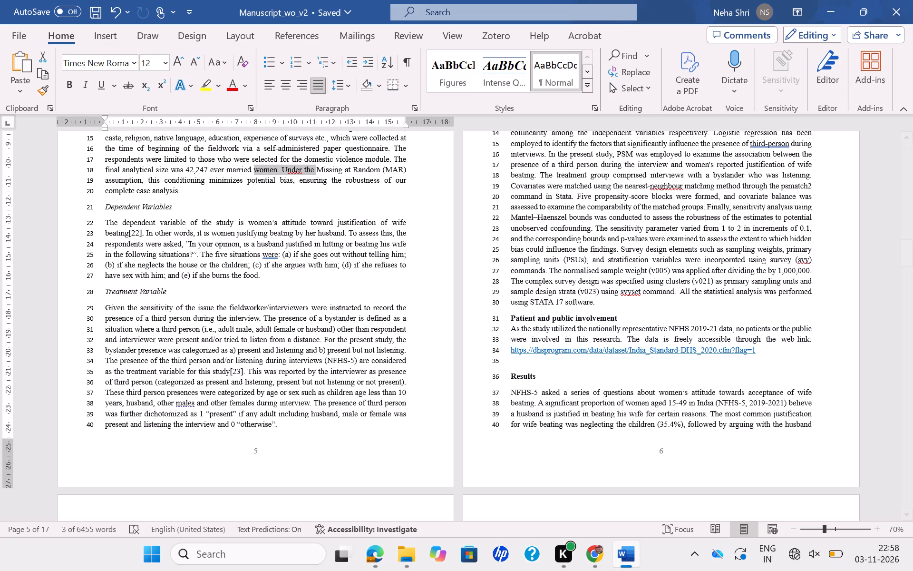
pyautogui.scroll(-1, 214, 414)
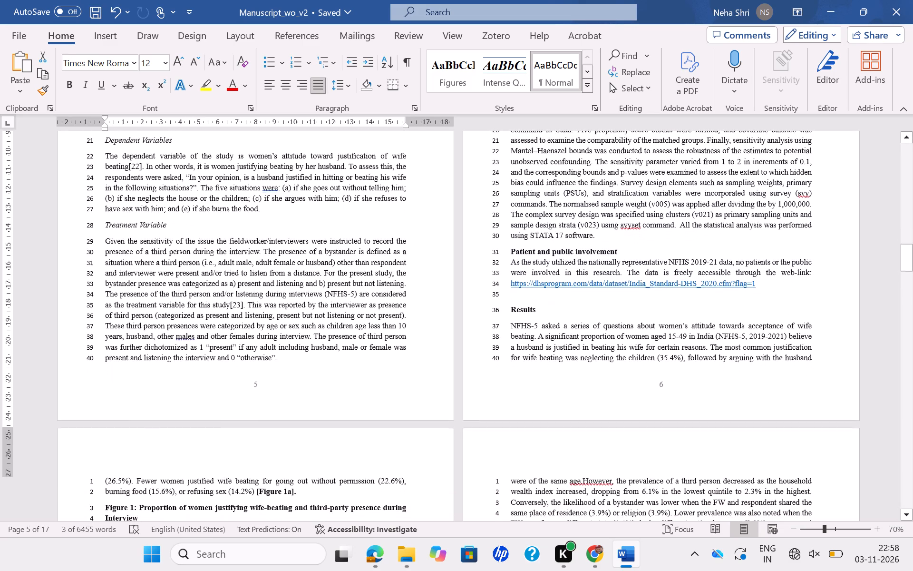
pyautogui.scroll(-2, 214, 414)
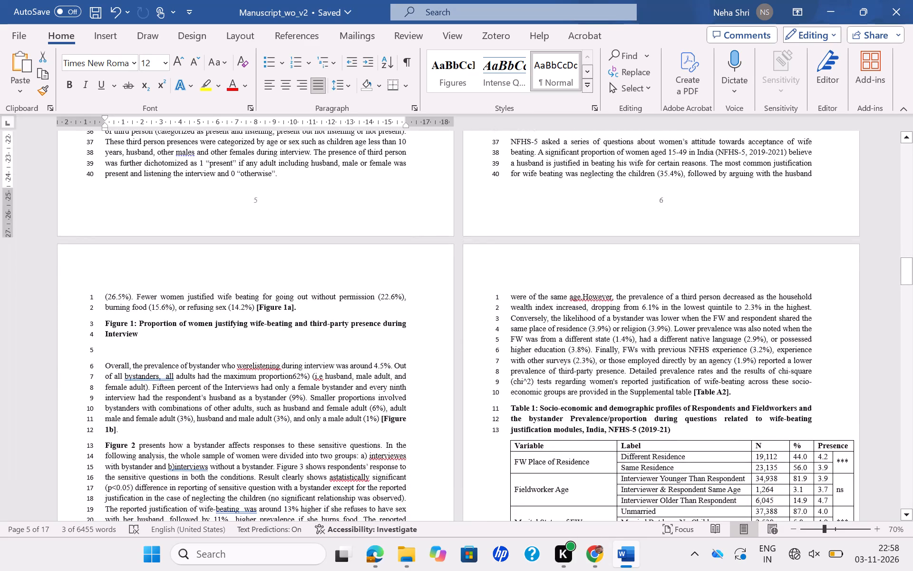
pyautogui.scroll(-1, 234, 452)
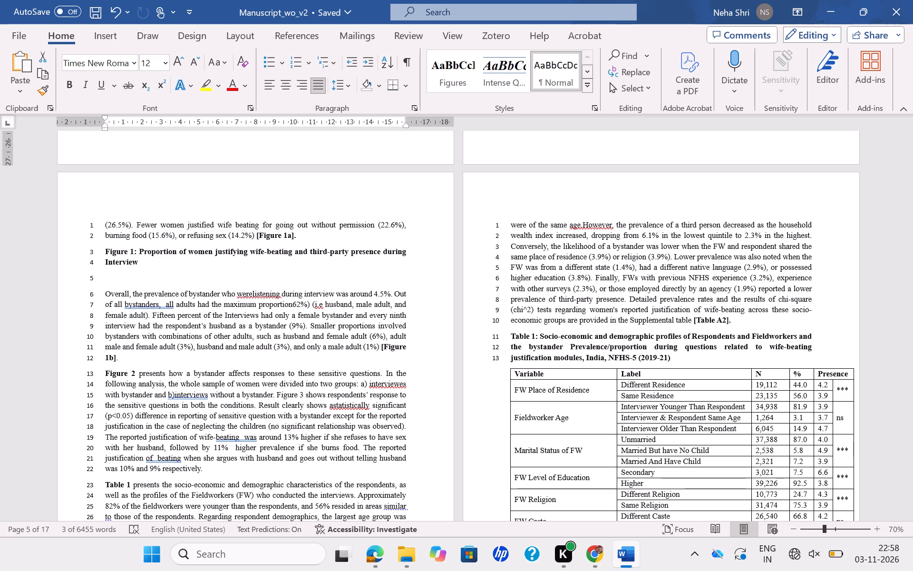
pyautogui.scroll(-3, 234, 452)
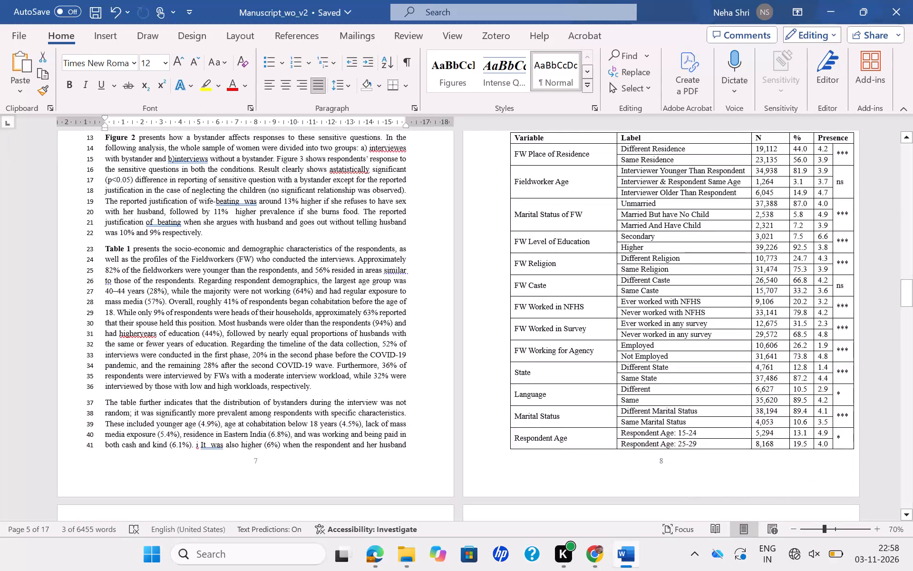
pyautogui.click(141, 332)
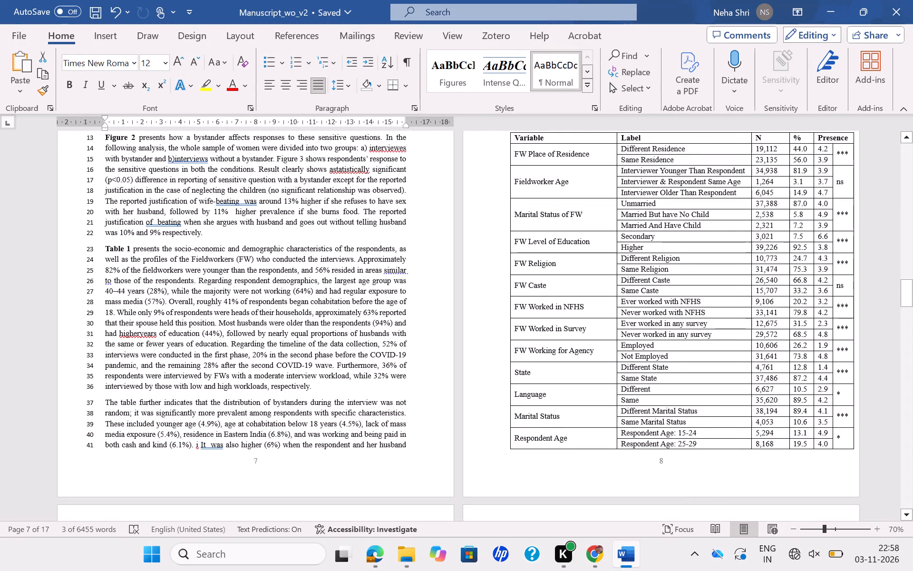
pyautogui.press('space')
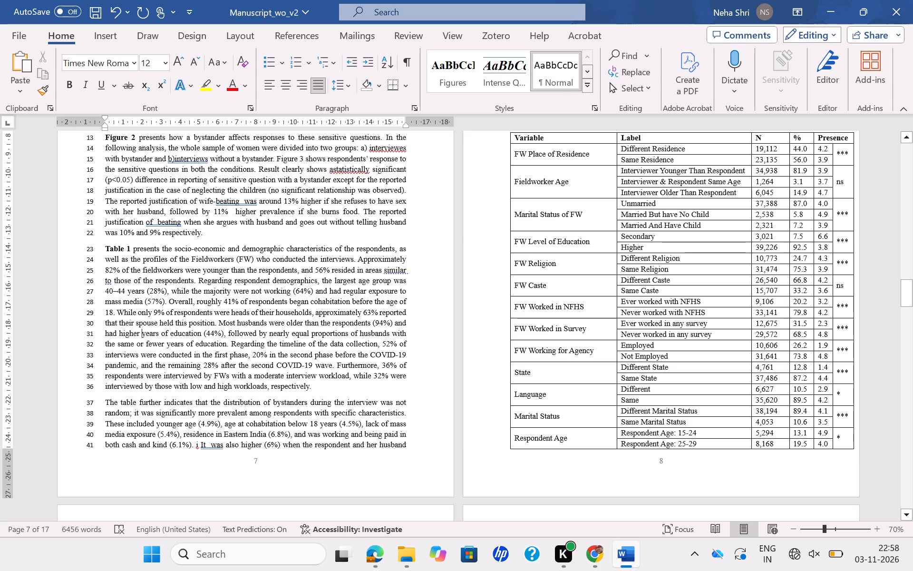
# Correct the misspelled "bytstander" to "bystander" in the Discussion paragraph on page 11, using the spelling suggestion.
pyautogui.scroll(-3, 169, 366)
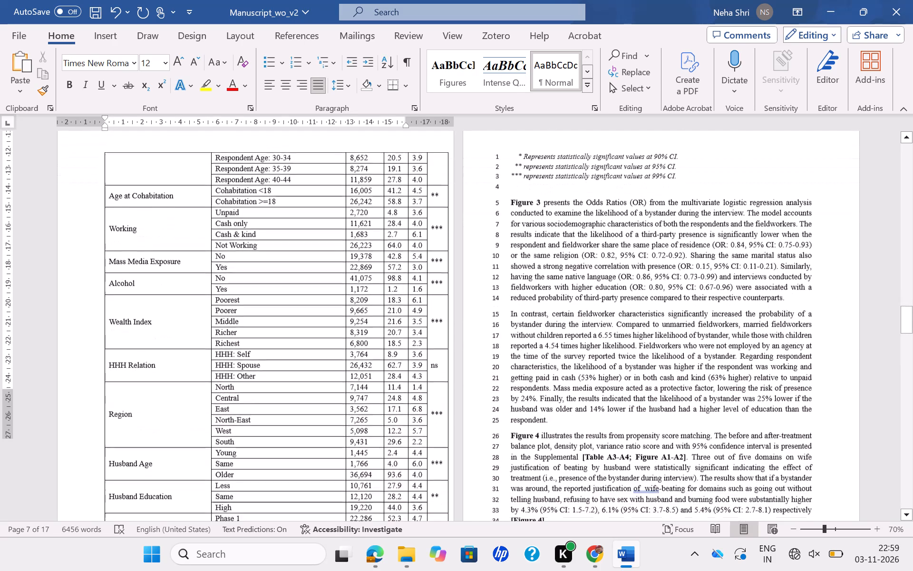
pyautogui.scroll(-1, 169, 366)
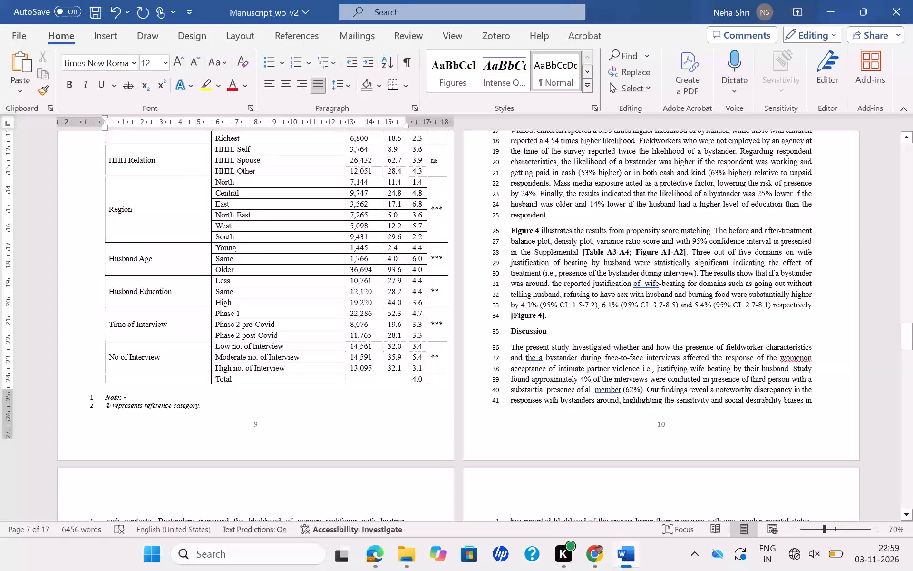
pyautogui.scroll(-1, 169, 366)
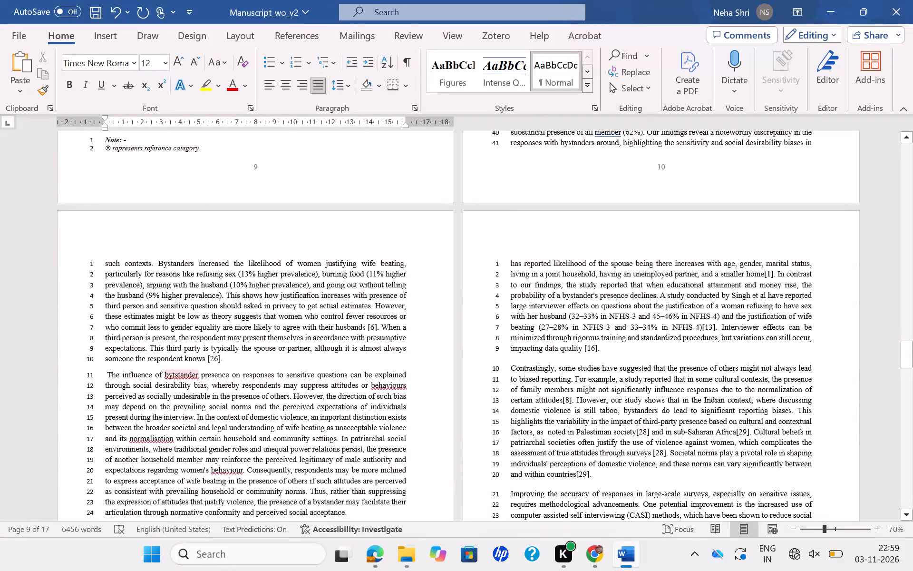
pyautogui.click(180, 377)
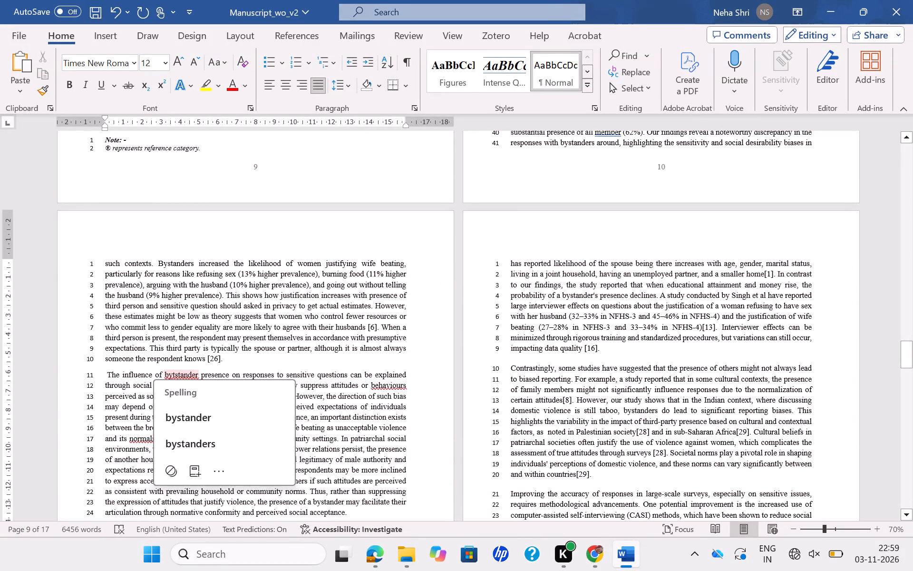
pyautogui.click(198, 422)
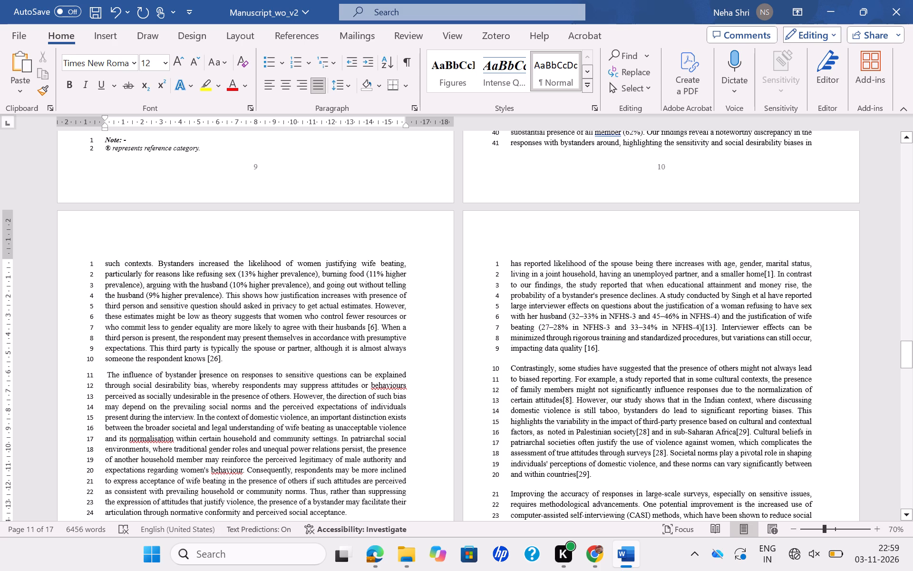
# Insert the missing space in "bystanderduring" in the paragraph beginning "Findings indicated" on page 11.
pyautogui.scroll(-1, 224, 463)
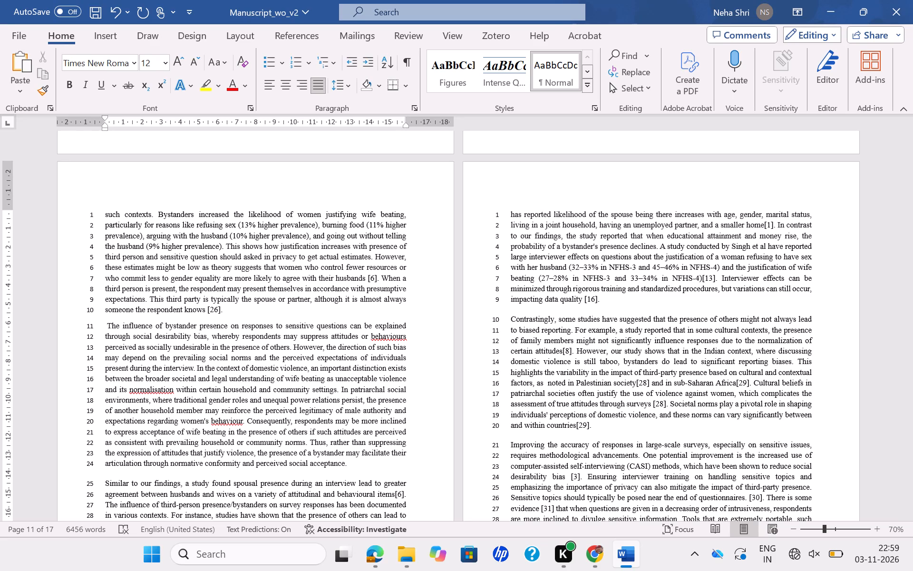
pyautogui.scroll(-2, 224, 463)
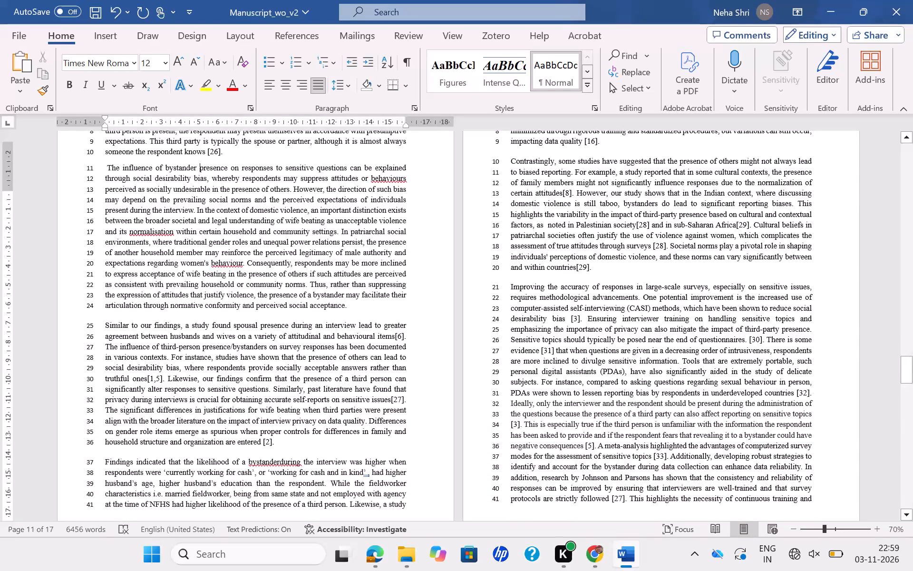
pyautogui.click(279, 461)
pyautogui.press('space')
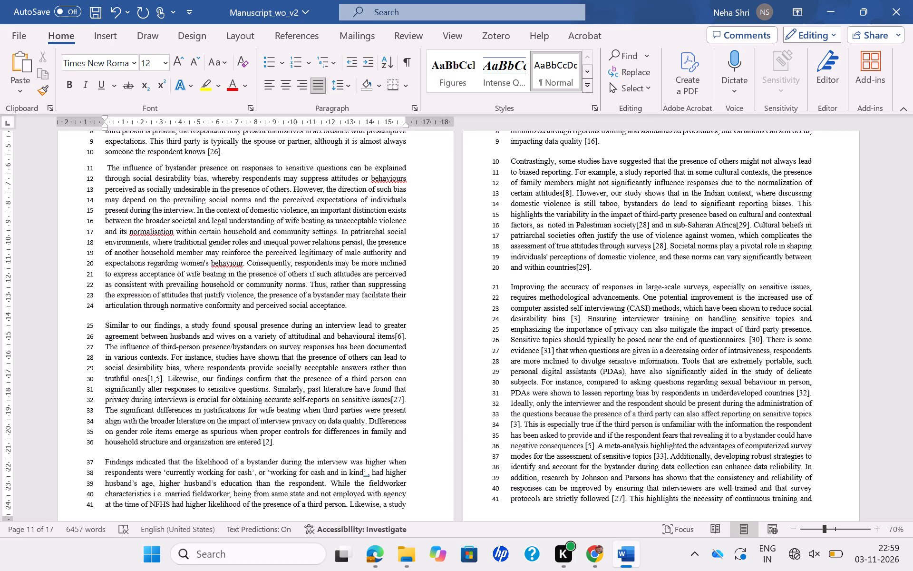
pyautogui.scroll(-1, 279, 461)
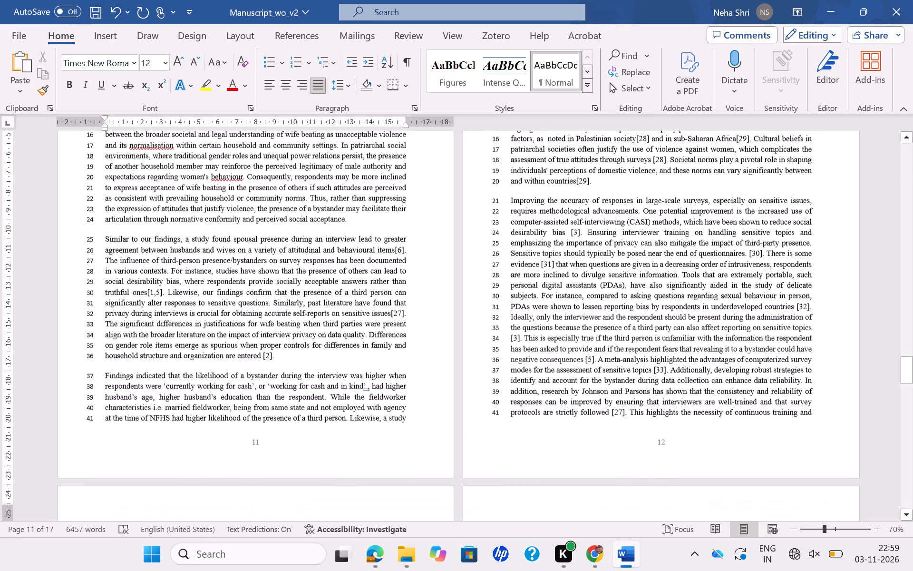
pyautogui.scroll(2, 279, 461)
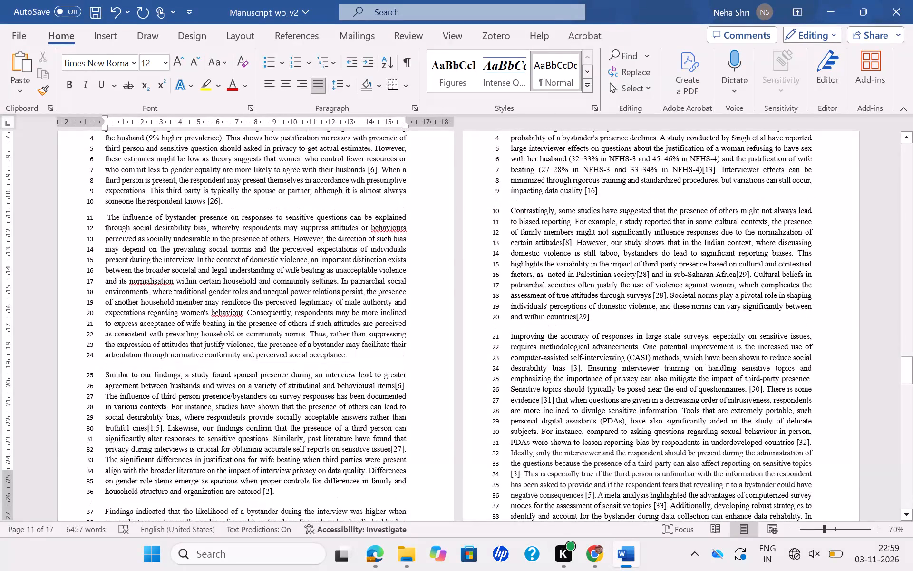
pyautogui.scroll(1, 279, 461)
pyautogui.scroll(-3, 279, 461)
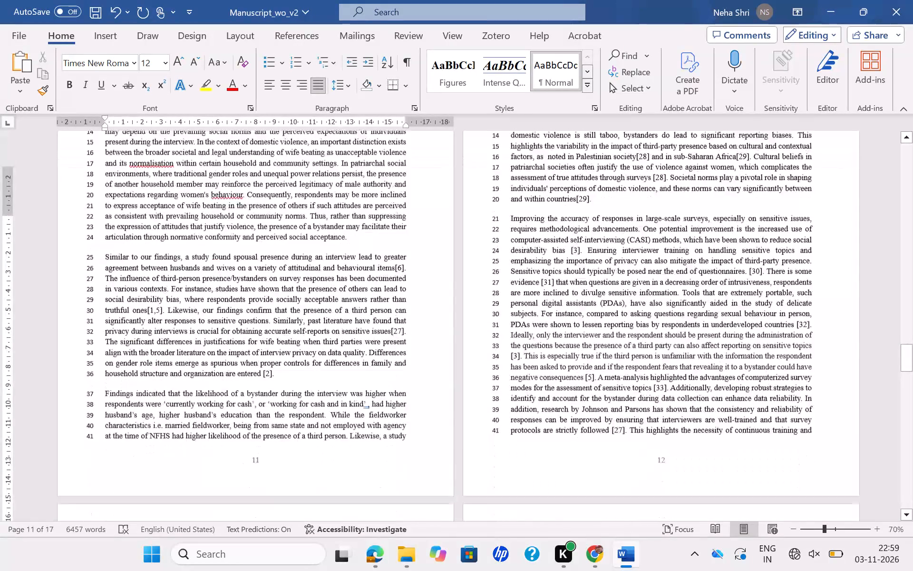
# Look through the manuscript from page 11 to page 14 and back up to page 7 for remaining marked errors.
pyautogui.scroll(-3, 279, 461)
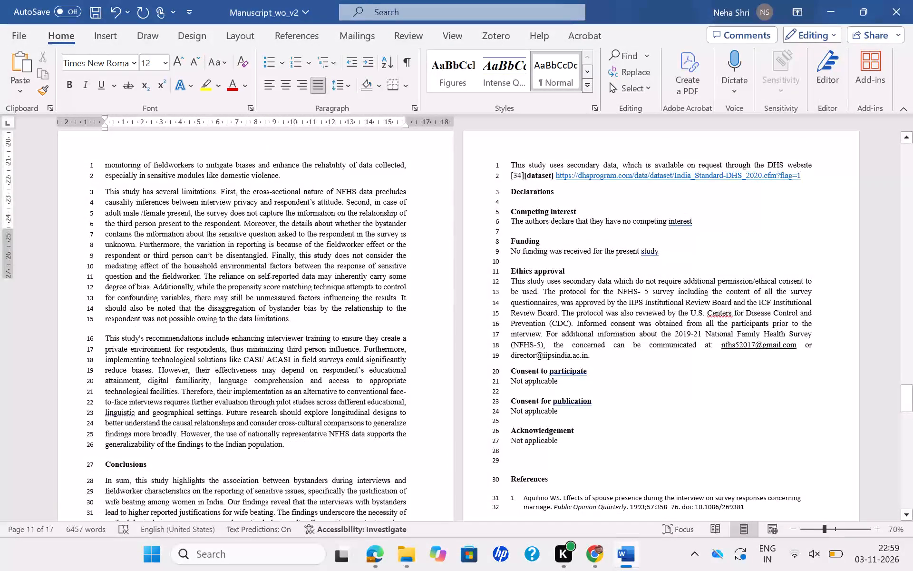
pyautogui.scroll(-2, 279, 461)
pyautogui.scroll(1, 279, 461)
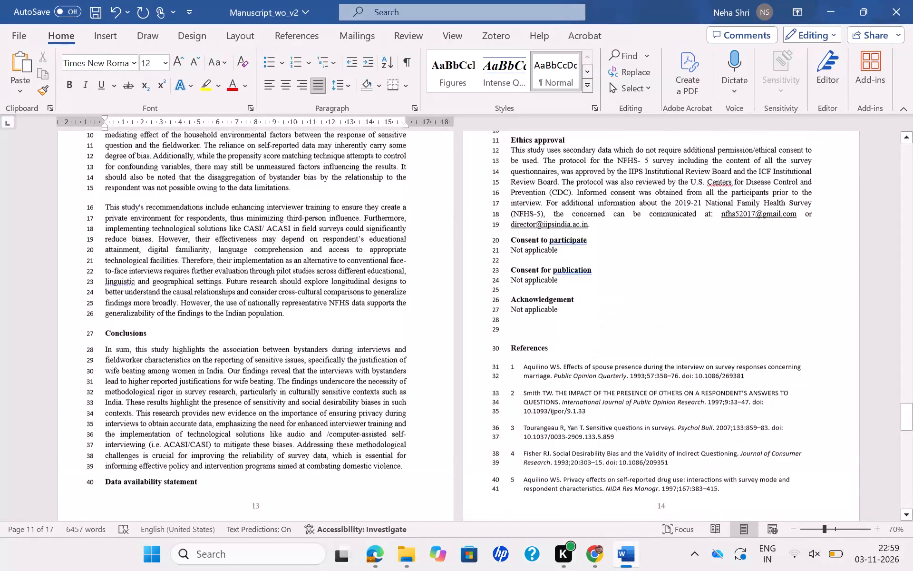
pyautogui.scroll(2, 279, 461)
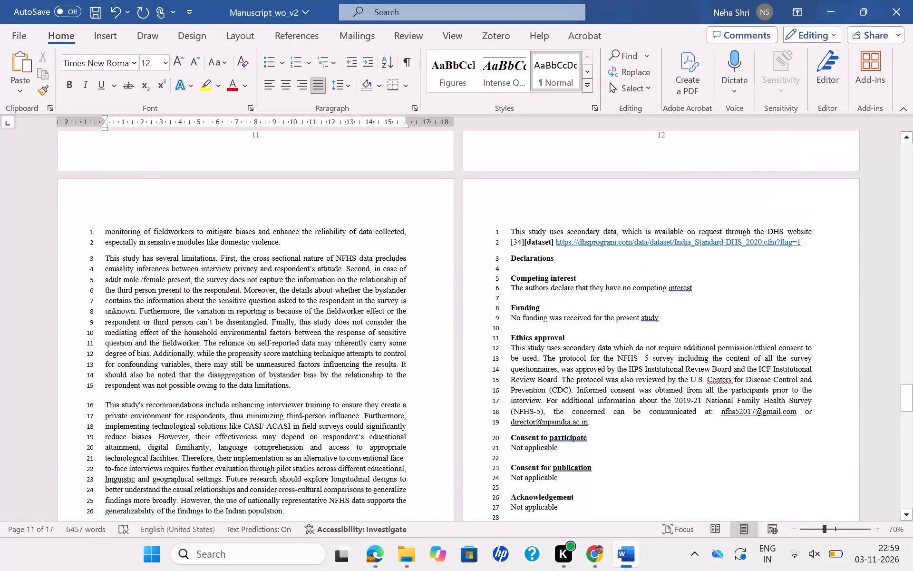
pyautogui.scroll(6, 279, 461)
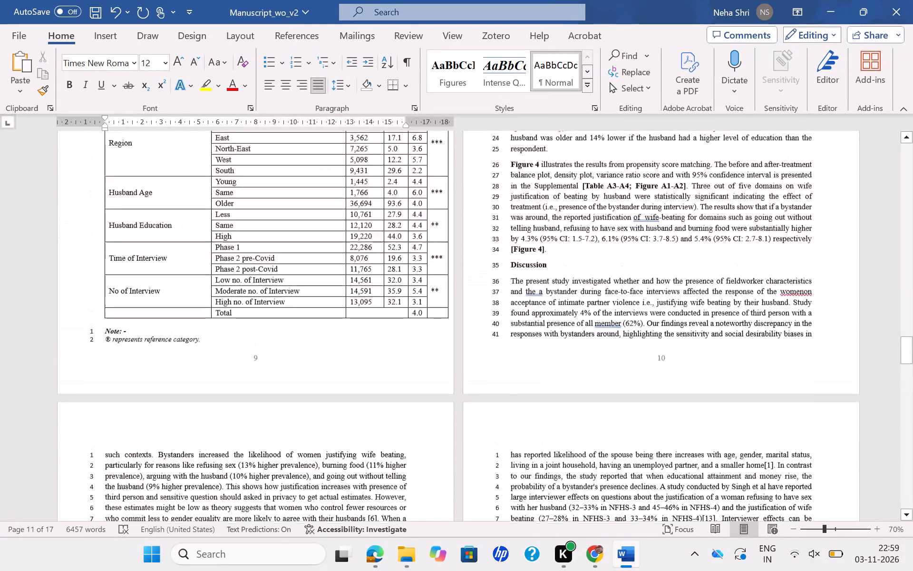
pyautogui.scroll(2, 279, 461)
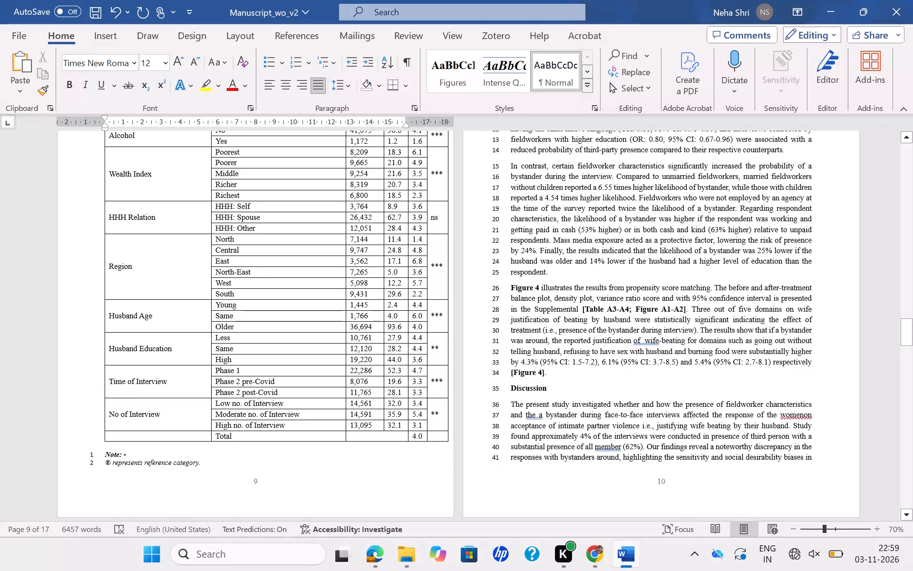
pyautogui.scroll(1, 279, 461)
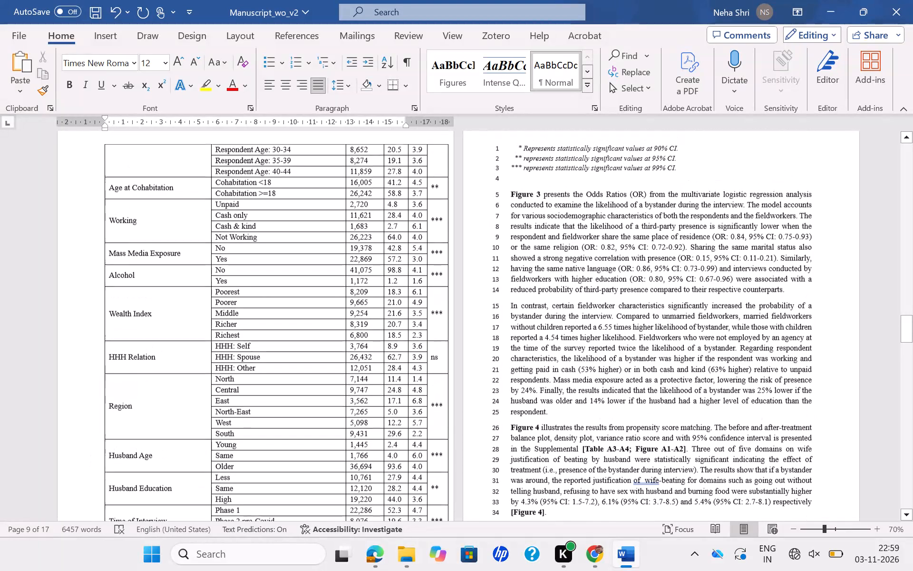
pyautogui.scroll(2, 279, 461)
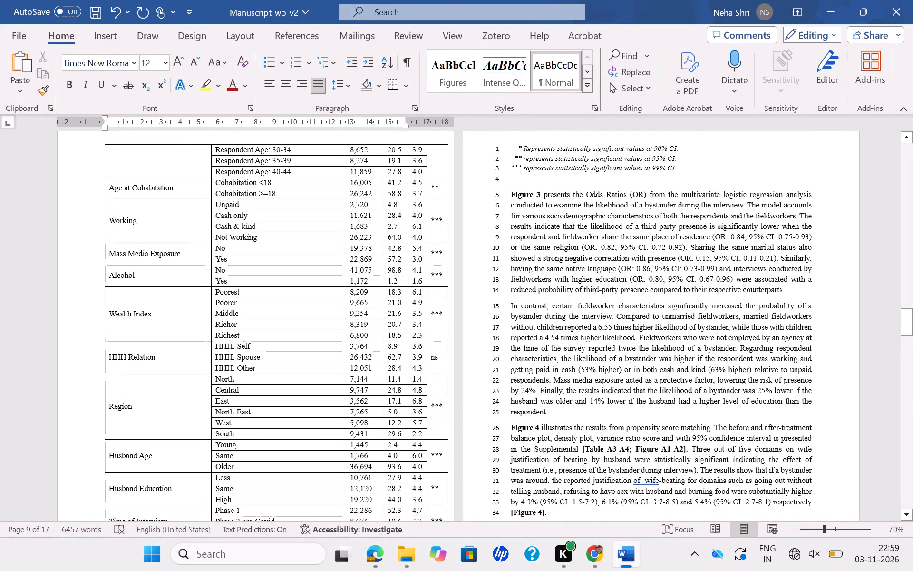
pyautogui.scroll(2, 219, 434)
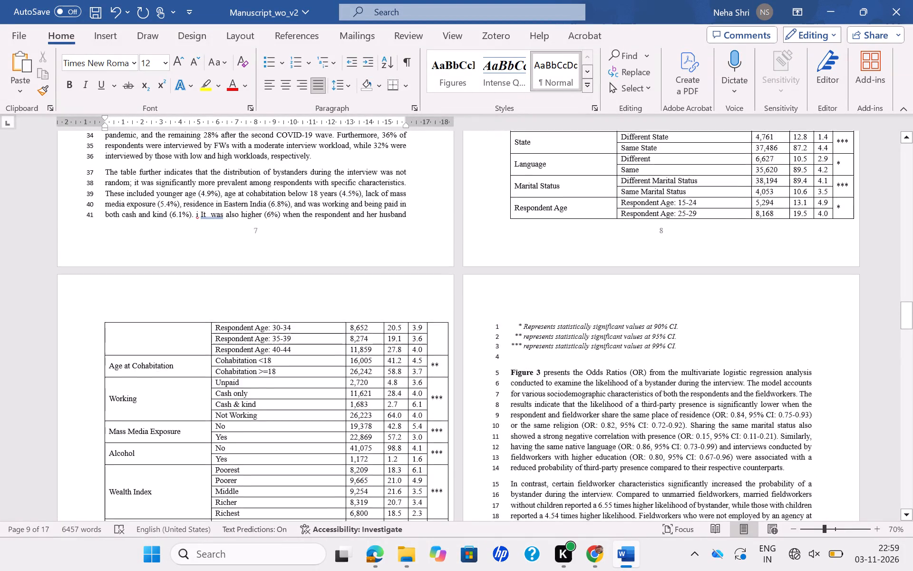
pyautogui.scroll(1, 219, 434)
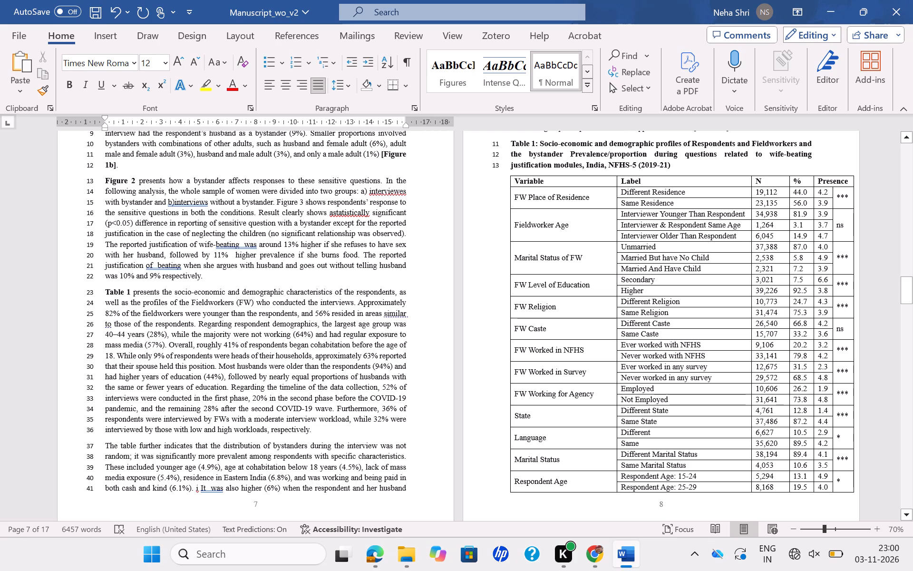
# Correct "astatistically" to "statistically" in the Figure 2 paragraph on page 7.
pyautogui.click(331, 215)
pyautogui.press('BackSpace')
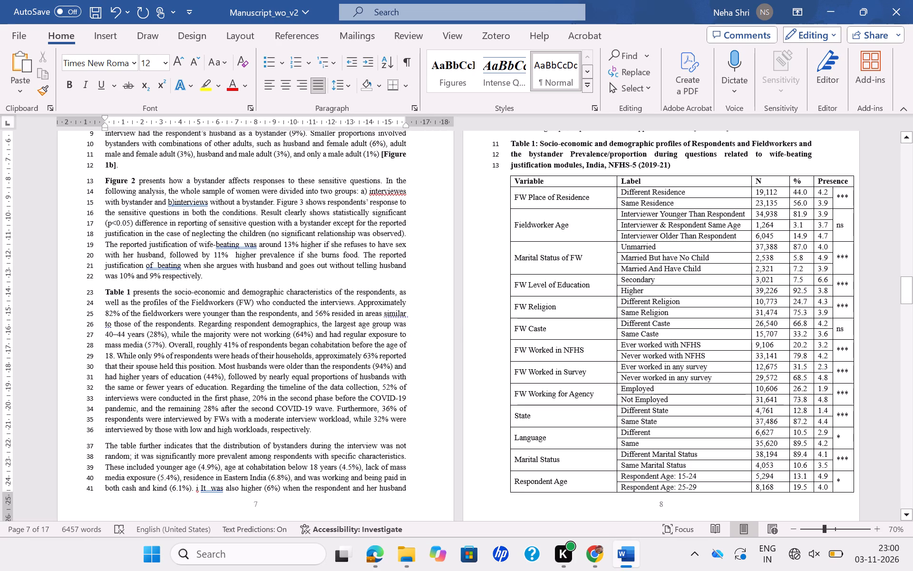
# Remove the extra spaces in "wife-beating was", "justification of beating" and "11% higher" in the Figure 2 paragraph on page 7.
pyautogui.click(243, 243)
pyautogui.press('BackSpace')
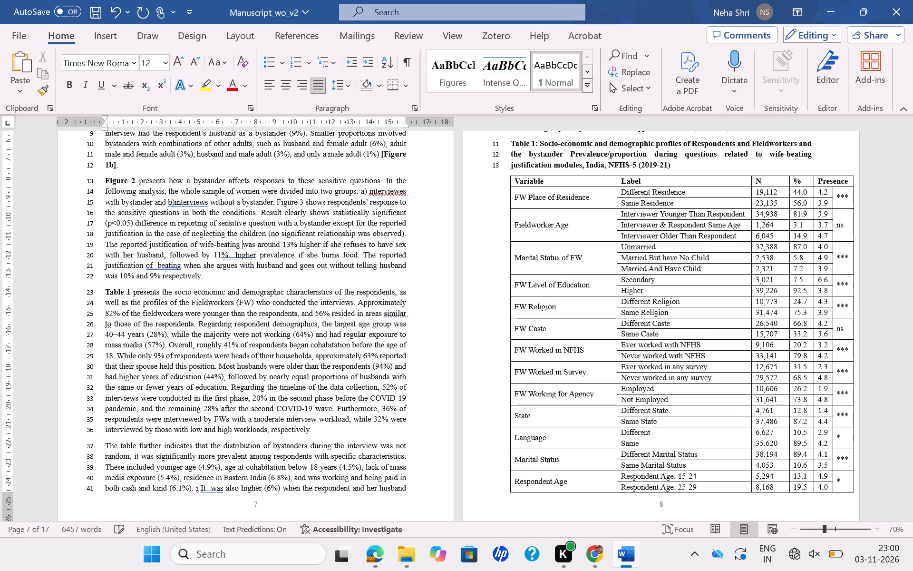
pyautogui.click(158, 264)
pyautogui.press('BackSpace')
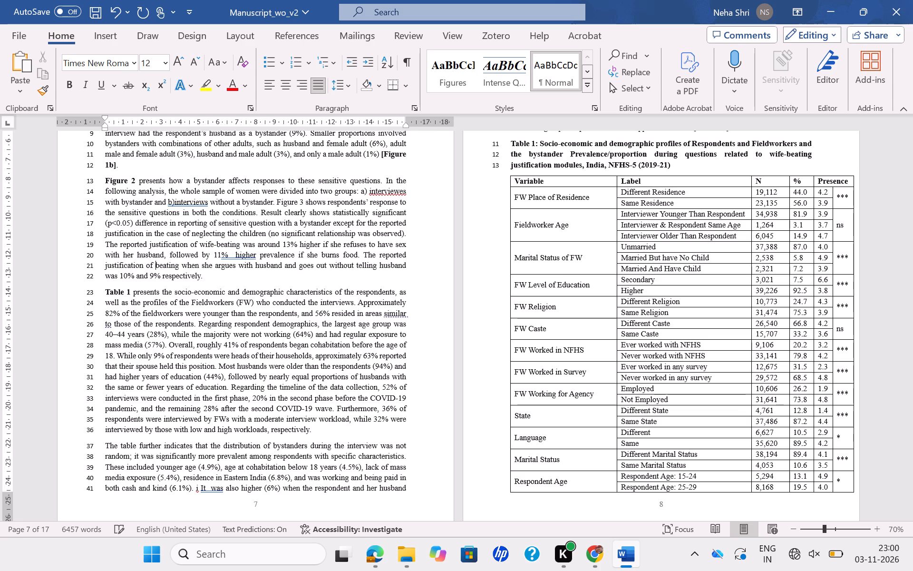
pyautogui.click(230, 256)
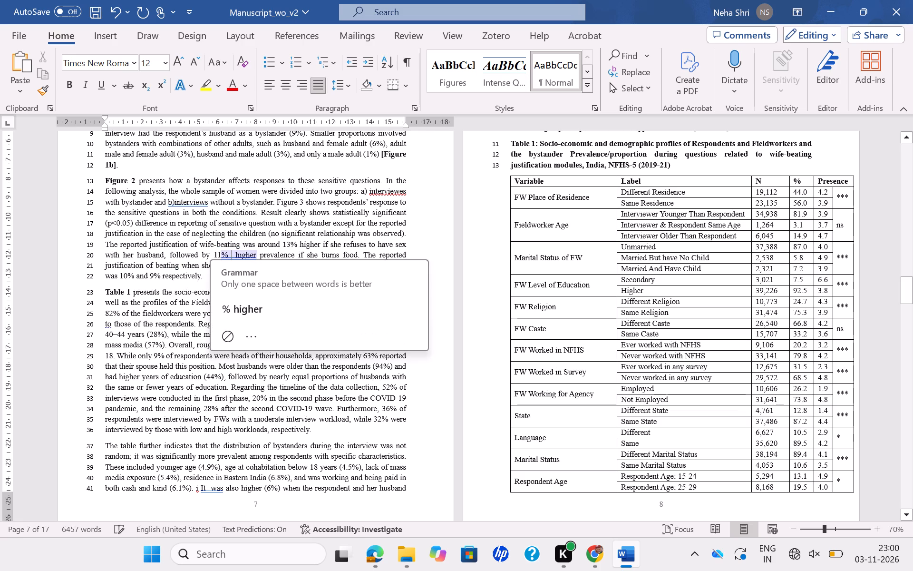
pyautogui.press('Delete')
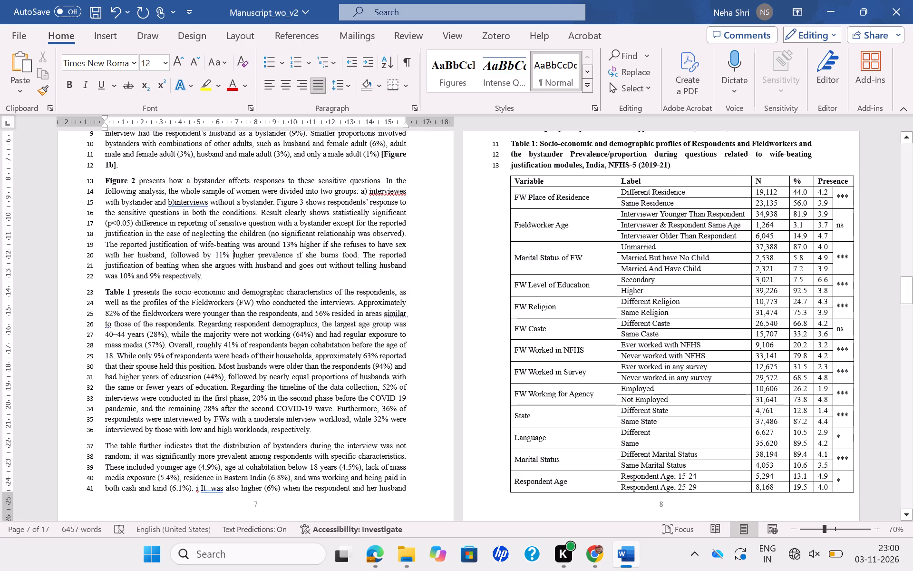
# Insert the missing space in "b)interviews" in the Figure 2 paragraph, using the grammar suggestion.
pyautogui.click(177, 204)
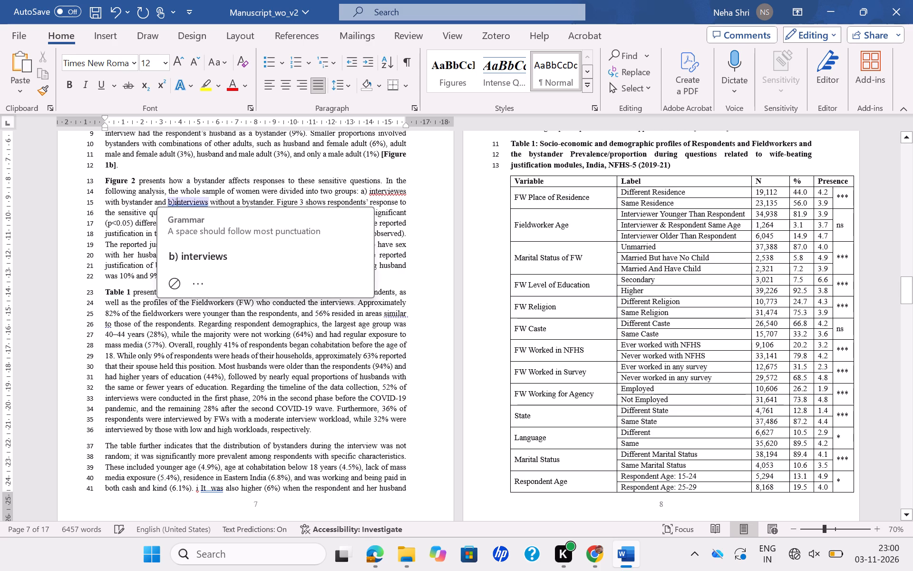
pyautogui.click(239, 257)
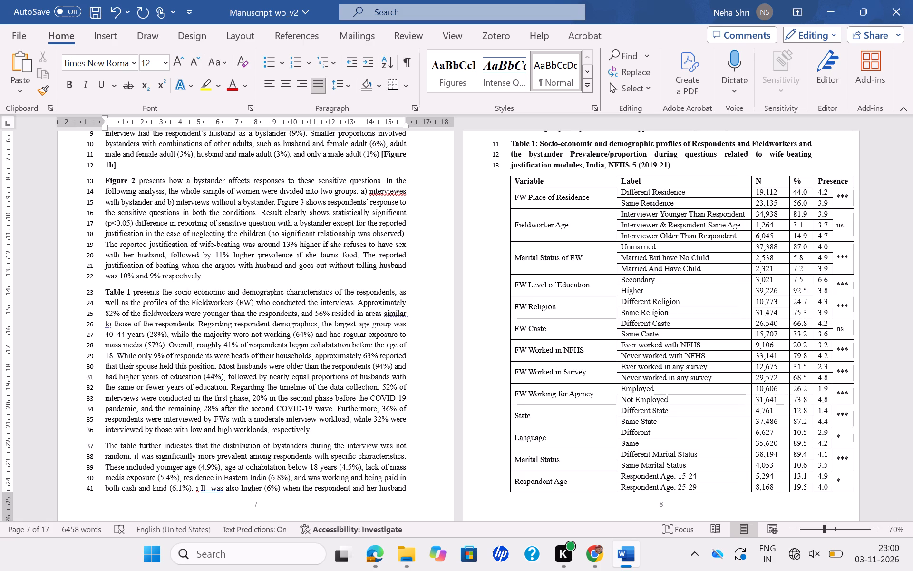
# Delete the stray "i" before "It was" and the extra space within it in page 7's last paragraph, and save the document.
pyautogui.click(201, 490)
pyautogui.press('BackSpace')
pyautogui.press('BackSpace')
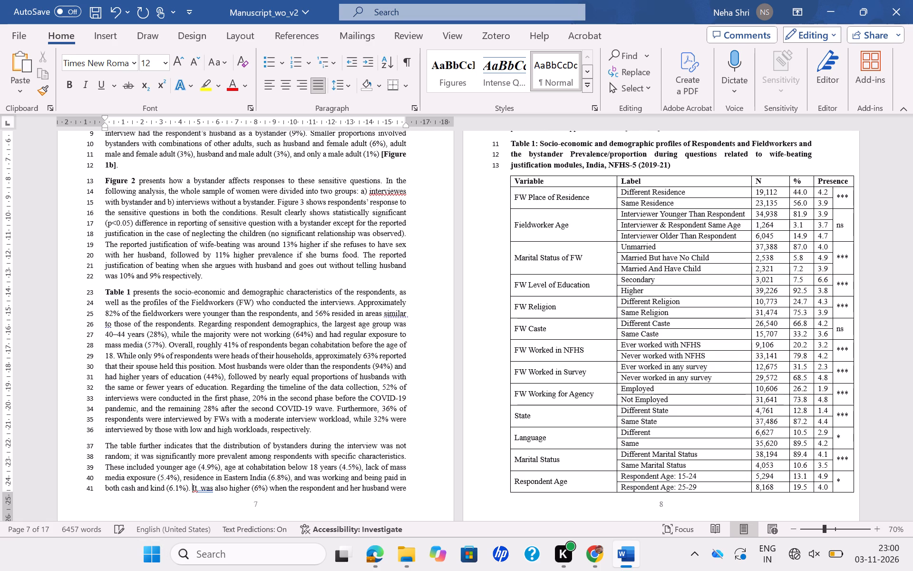
pyautogui.click(203, 488)
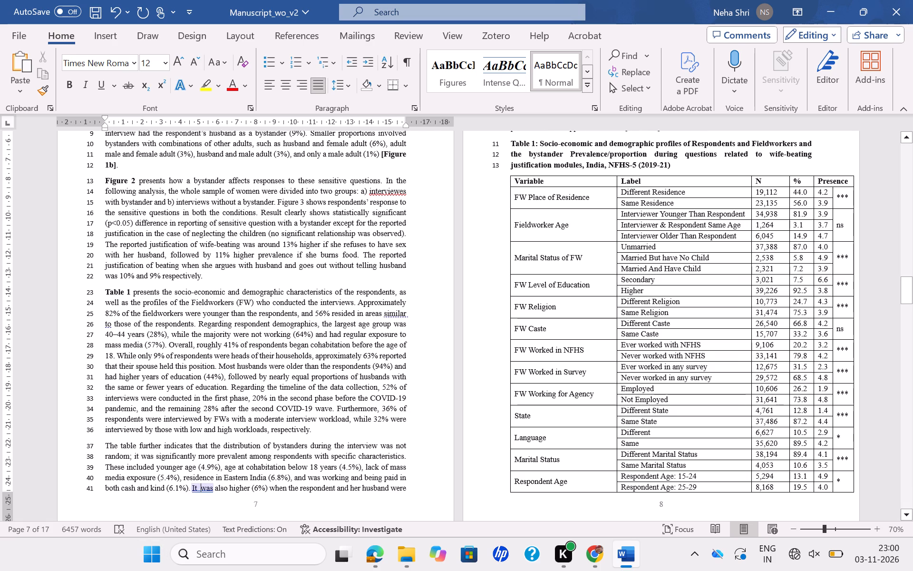
pyautogui.press('BackSpace')
pyautogui.hotkey('ctrl', 's')
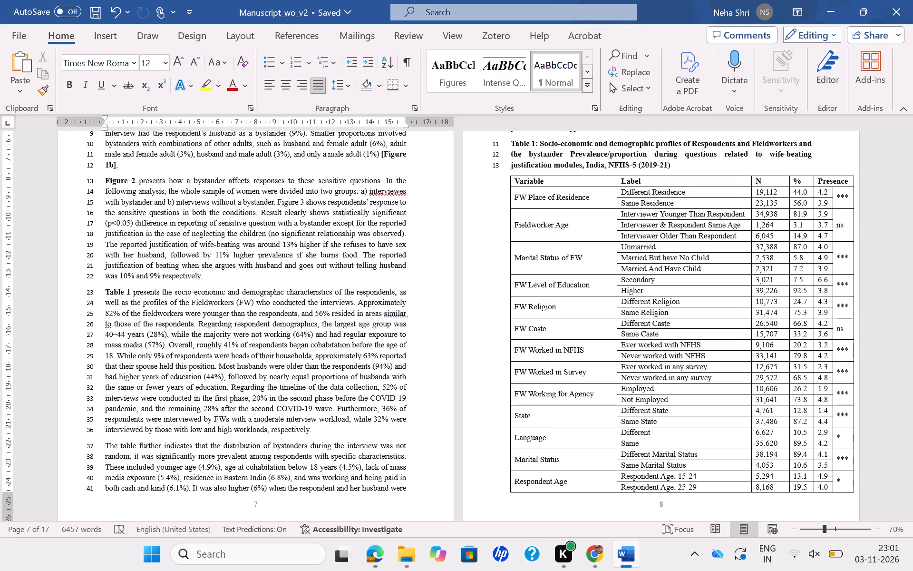
# Insert the missing space in "werelistening" in the paragraph beginning "Overall, the prevalence" on page 7.
pyautogui.scroll(2, 203, 488)
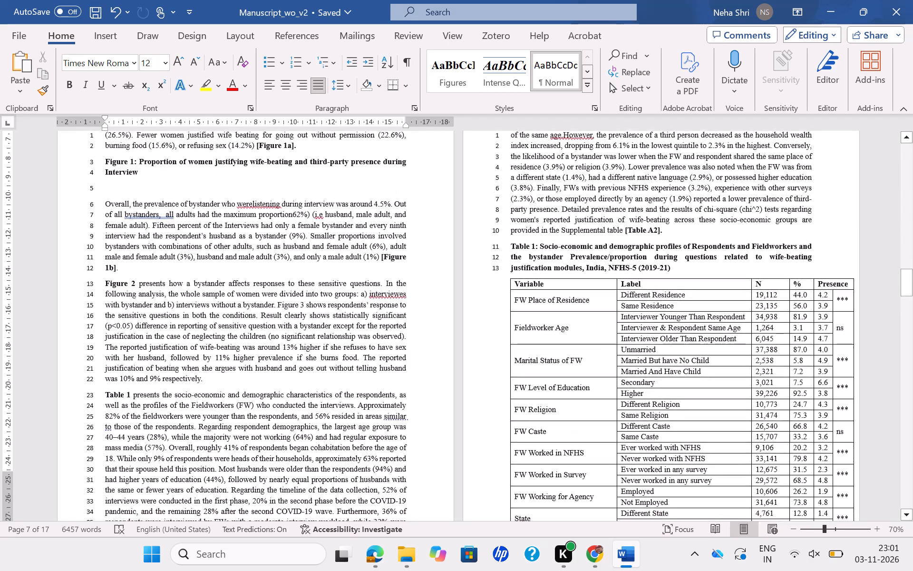
pyautogui.click(251, 203)
pyautogui.press('space')
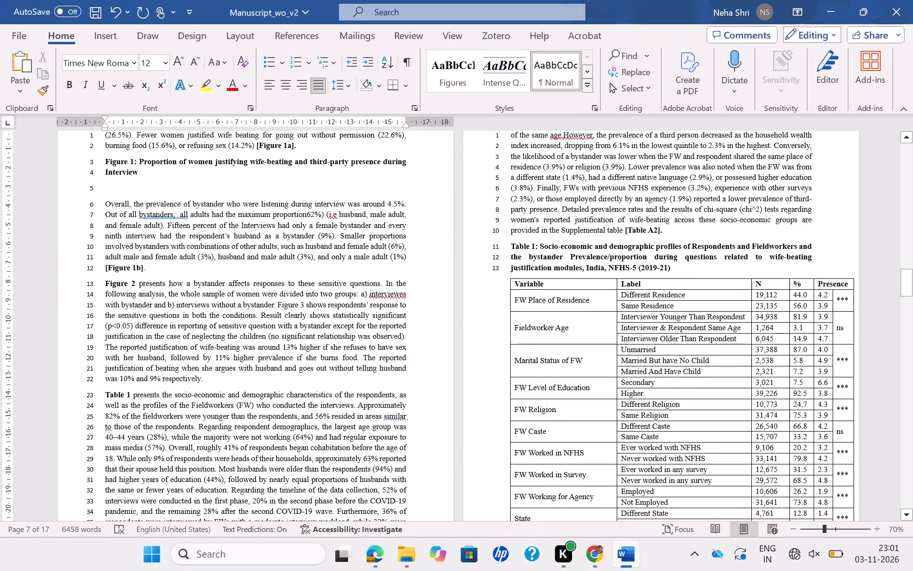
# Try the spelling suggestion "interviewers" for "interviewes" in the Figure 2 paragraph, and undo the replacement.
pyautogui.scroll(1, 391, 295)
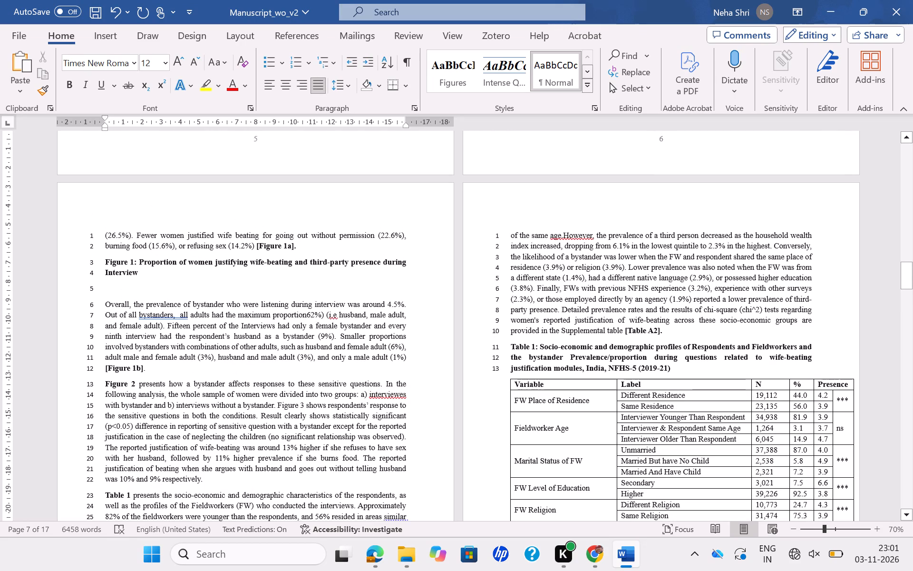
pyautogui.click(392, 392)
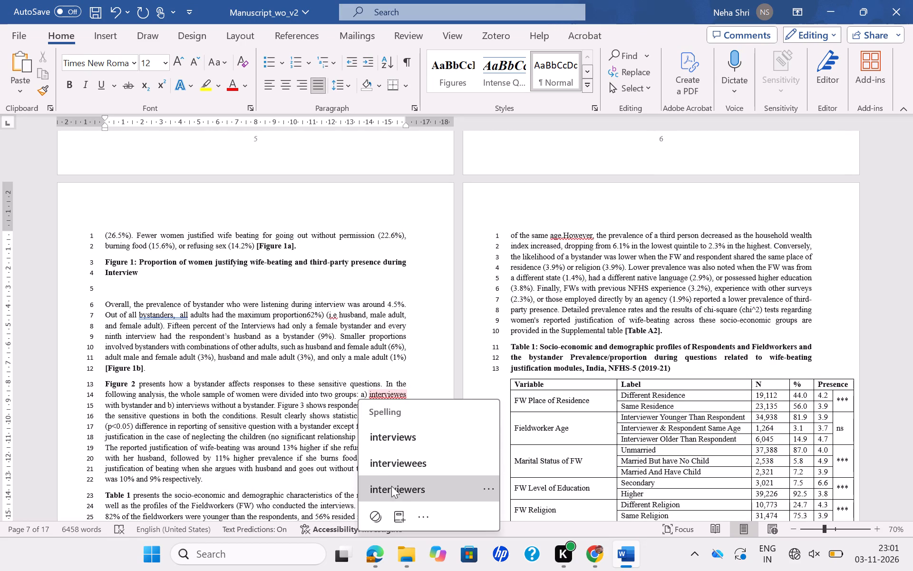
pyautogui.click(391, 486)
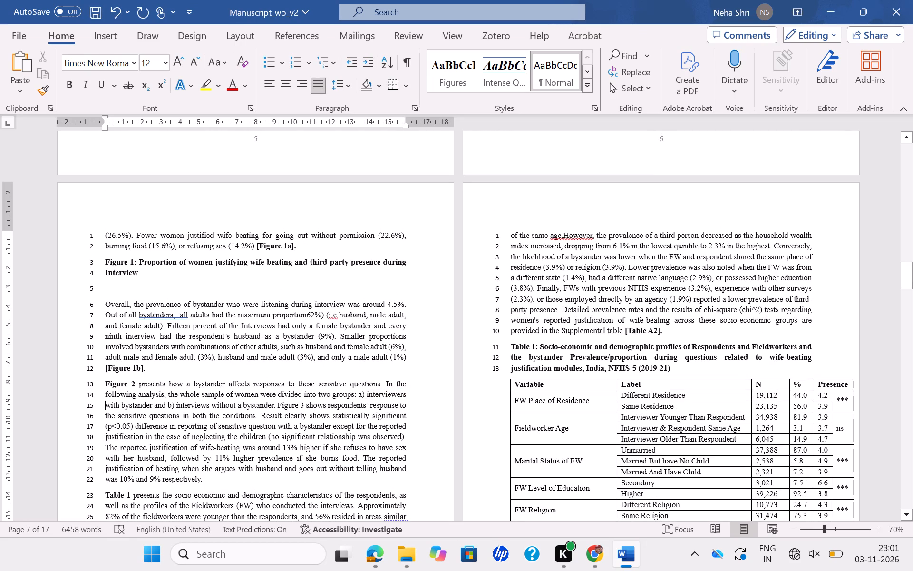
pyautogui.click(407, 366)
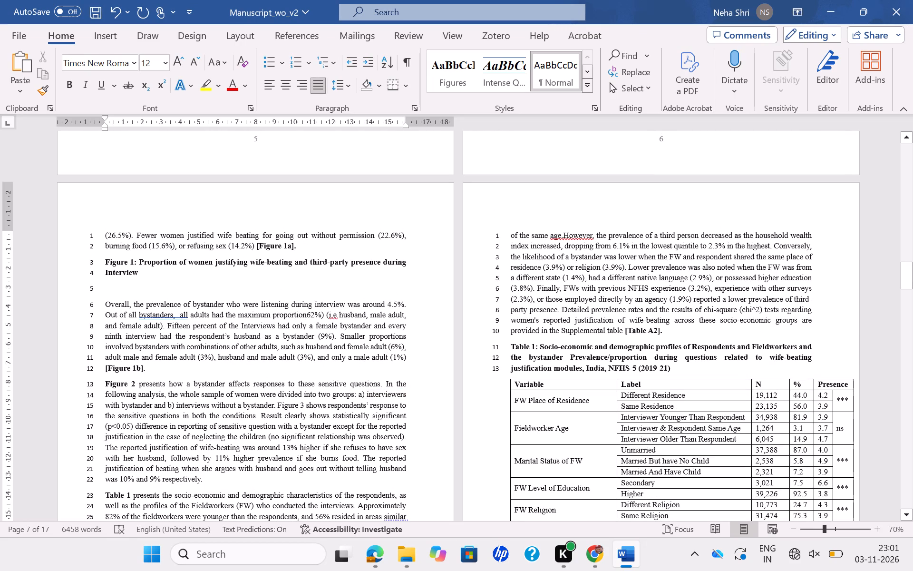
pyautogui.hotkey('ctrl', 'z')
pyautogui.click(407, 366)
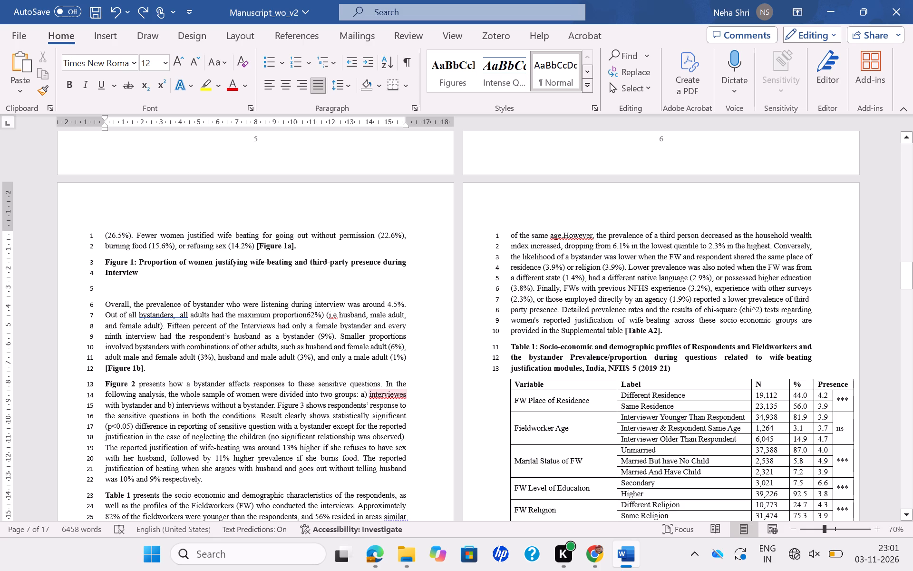
# Correct the misspelled "interviewes" to "interviews" in the Figure 2 paragraph on page 7.
pyautogui.scroll(-1, 372, 400)
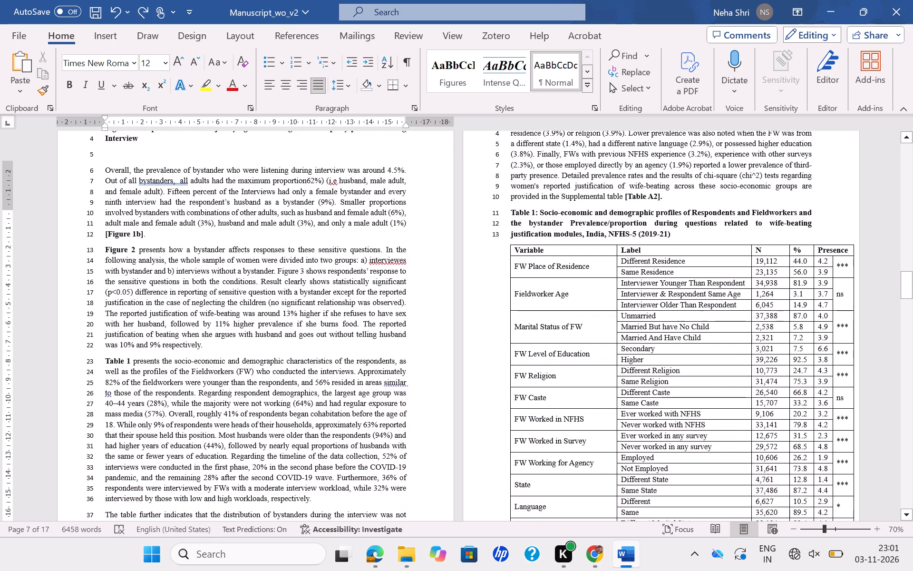
pyautogui.scroll(-1, 372, 400)
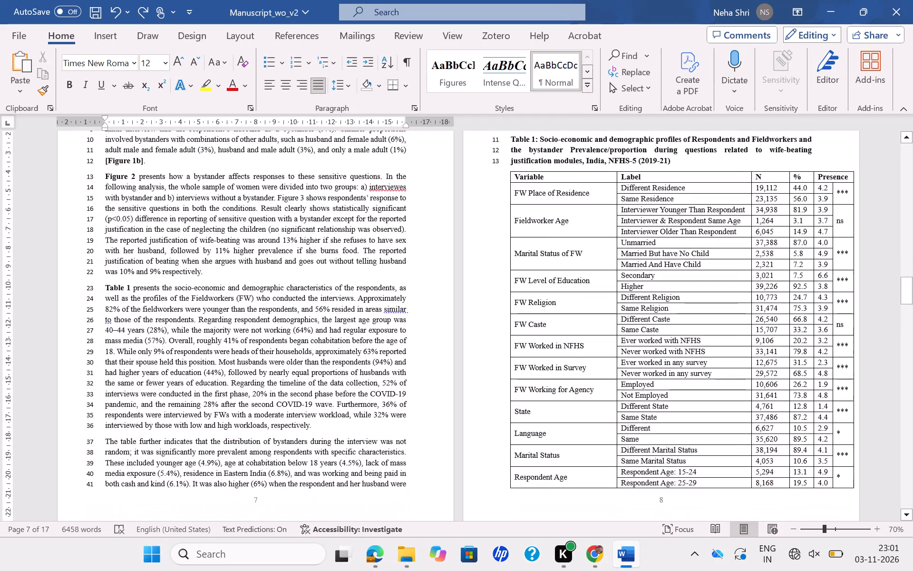
pyautogui.click(402, 184)
pyautogui.press('BackSpace')
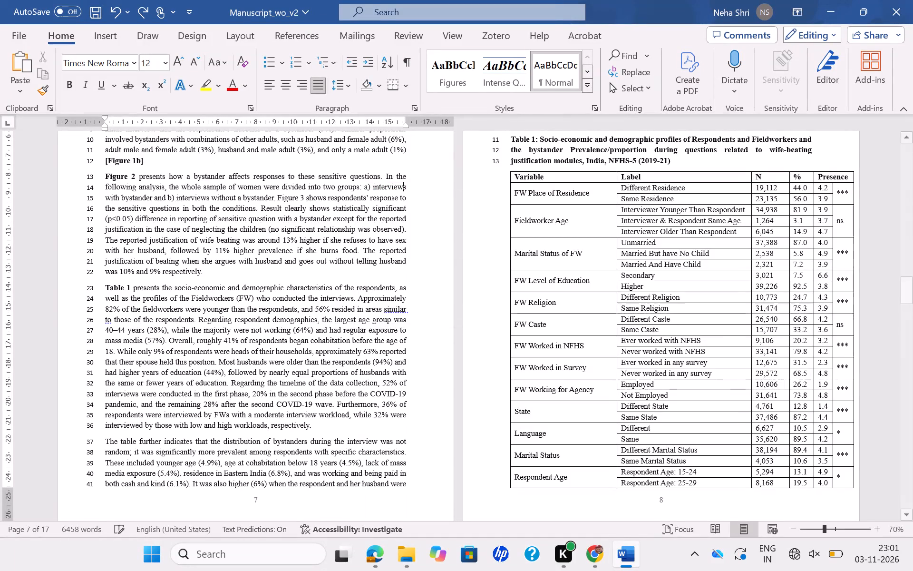
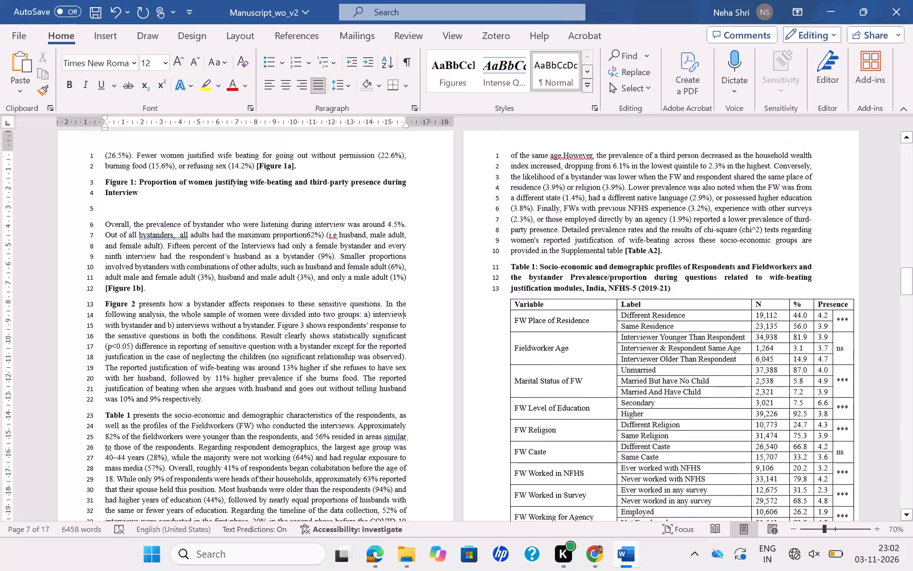
# Insert the missing space in "age.However" in the first line of page 8, and save the document.
pyautogui.scroll(1, 322, 376)
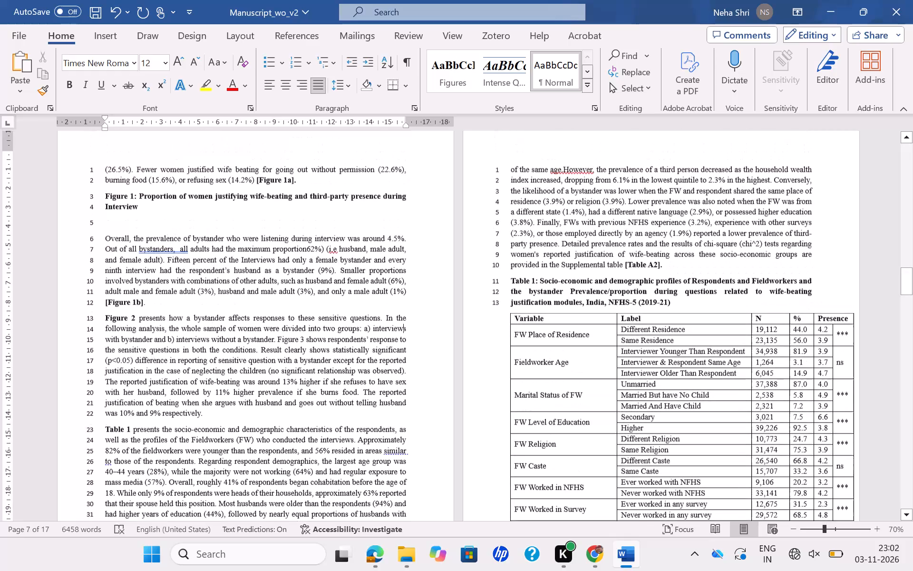
pyautogui.scroll(1, 322, 376)
pyautogui.click(563, 171)
pyautogui.press('space')
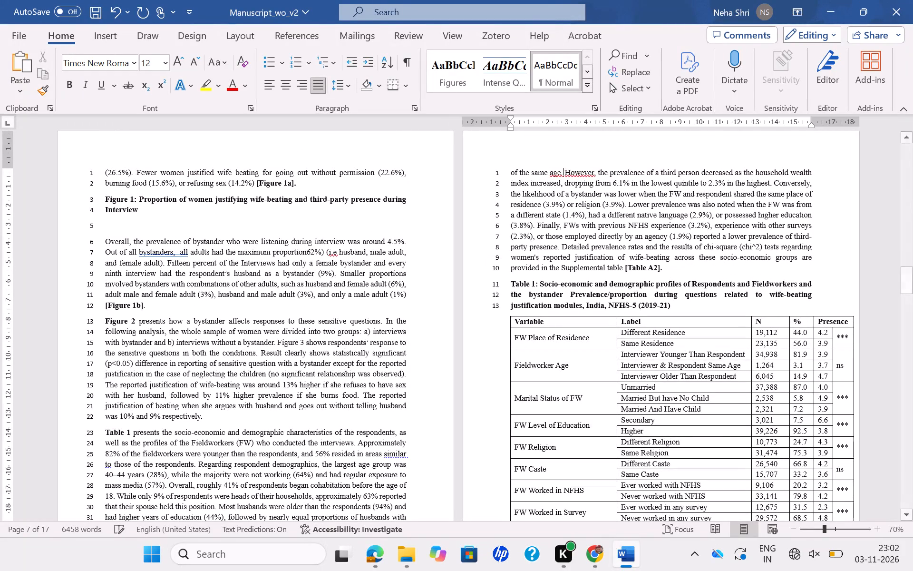
pyautogui.hotkey('ctrl', 's')
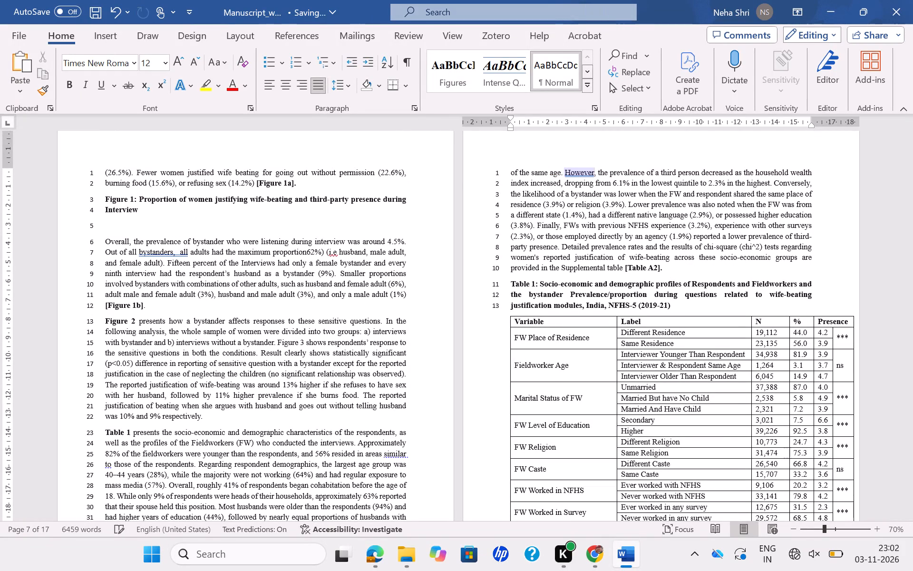
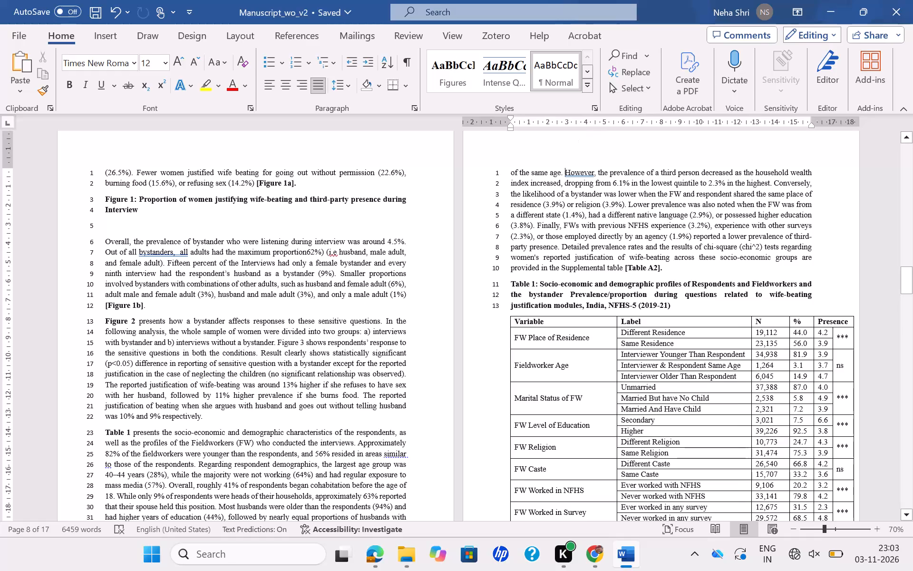
# Insert the missing space and opening parenthesis before "62%)" in line 7 of page 7, and save the document.
pyautogui.click(305, 252)
pyautogui.press('space')
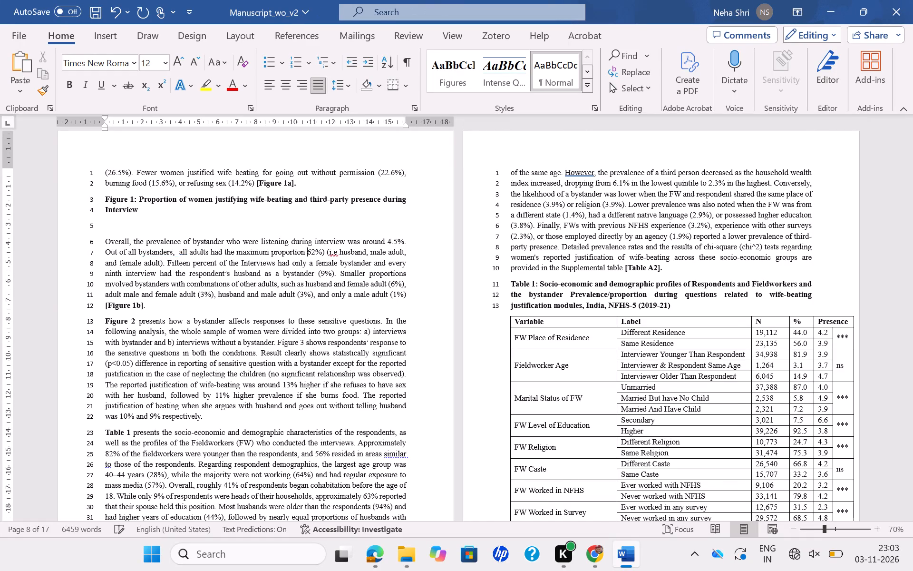
pyautogui.hotkey('shift', '(')
pyautogui.hotkey('ctrl', 's')
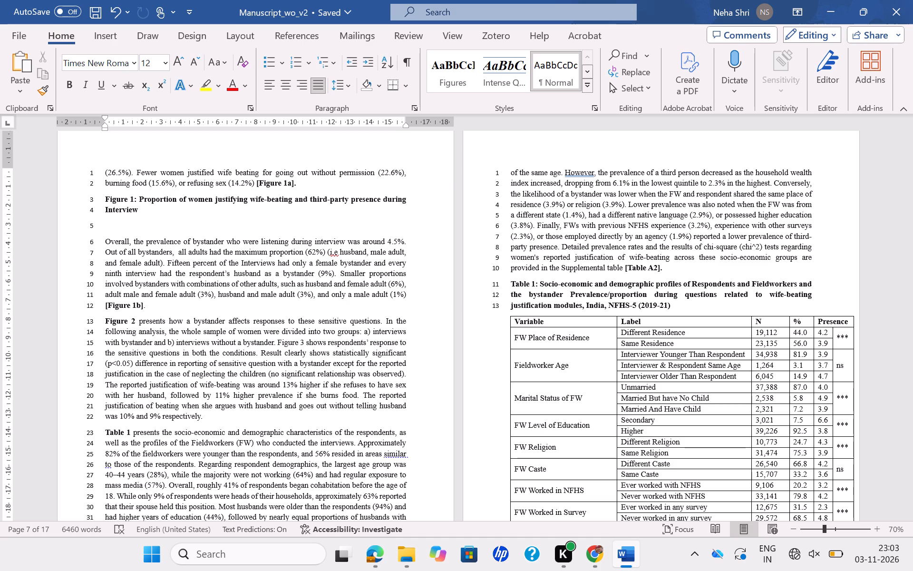
# Proofread pages 5 to 8, from the survey methodology through the results and Table 1, for remaining spacing and spelling errors.
pyautogui.scroll(-1, 305, 252)
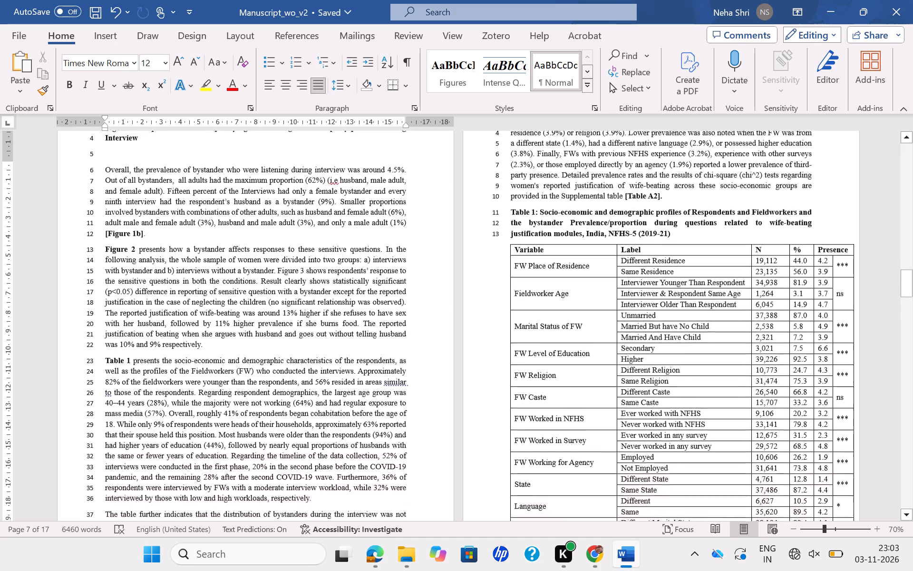
pyautogui.scroll(-1, 305, 252)
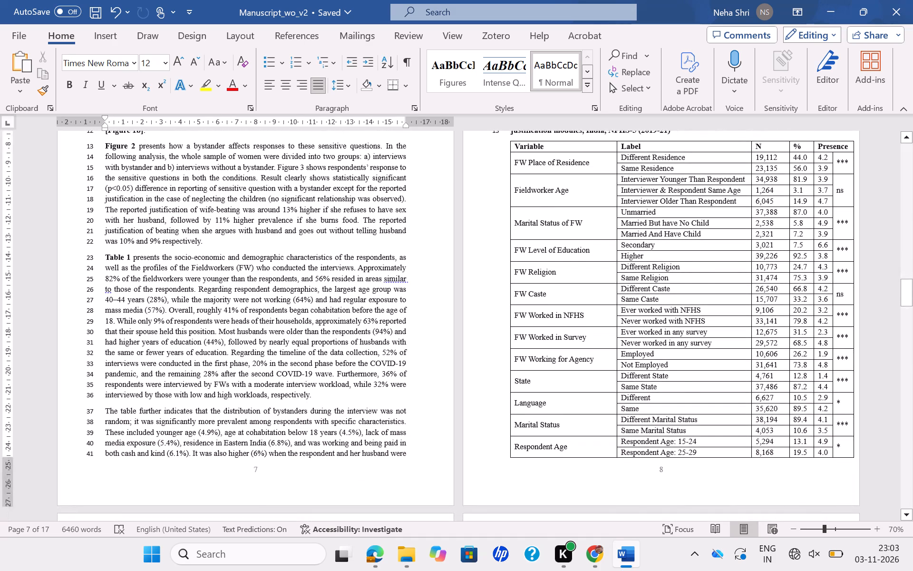
pyautogui.scroll(-1, 305, 252)
pyautogui.scroll(1, 305, 252)
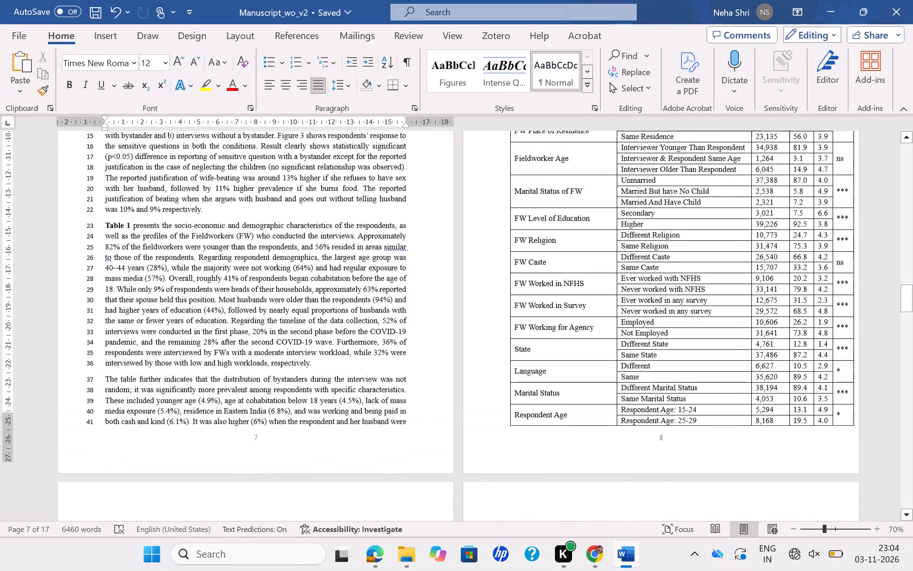
pyautogui.scroll(2, 305, 252)
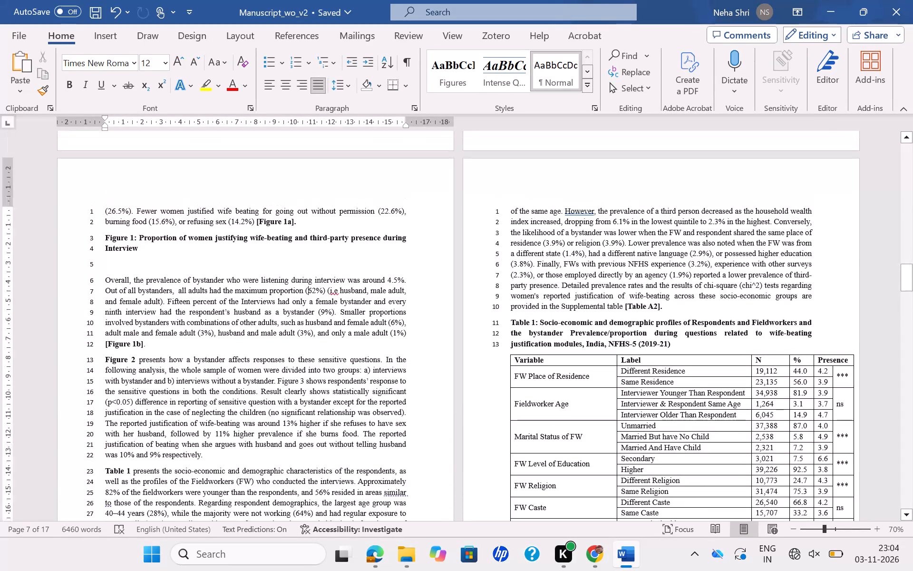
pyautogui.scroll(-1, 305, 252)
pyautogui.scroll(5, 305, 252)
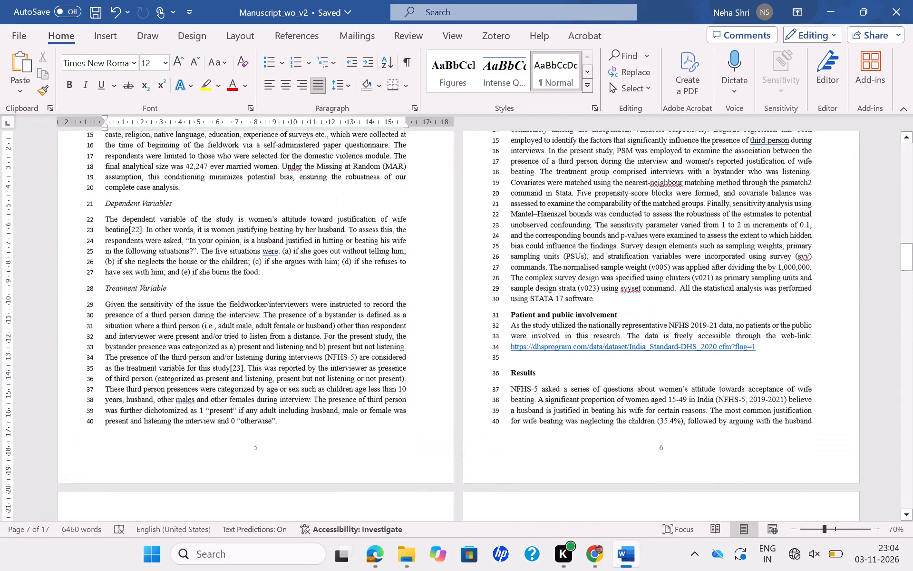
pyautogui.scroll(1, 305, 252)
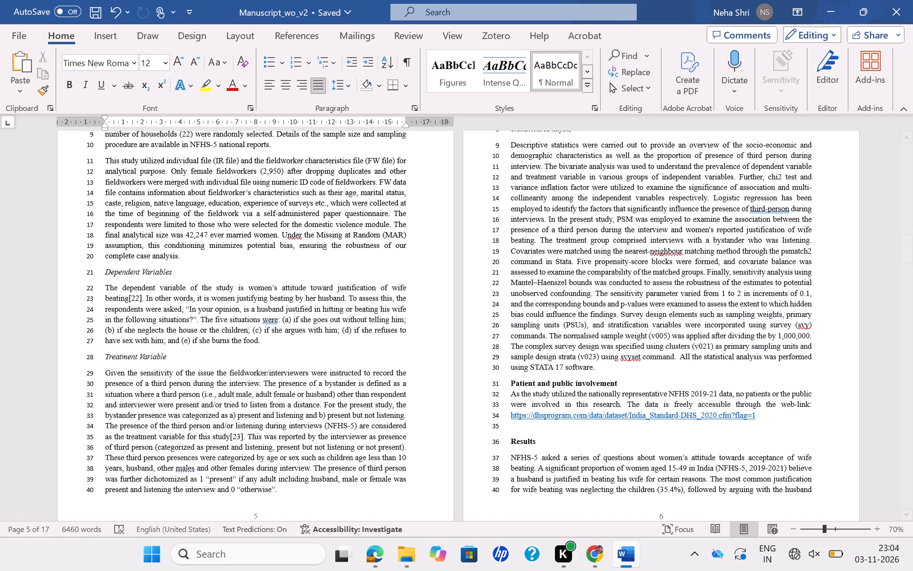
pyautogui.scroll(2, 305, 252)
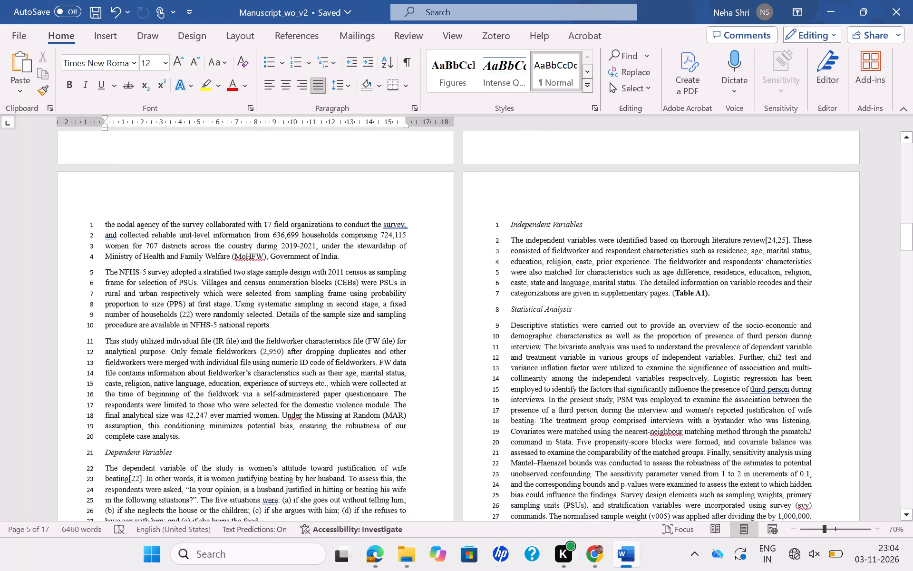
pyautogui.scroll(-1, 305, 252)
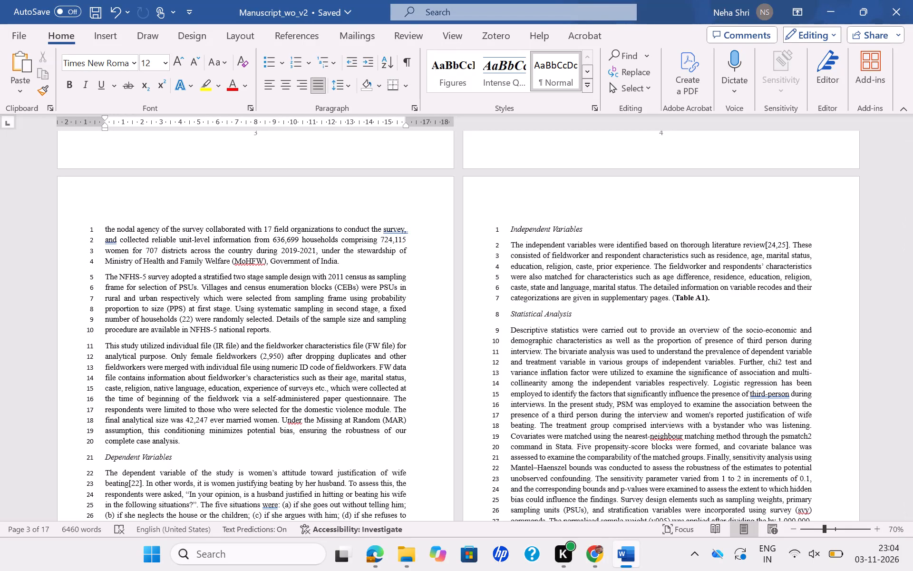
pyautogui.scroll(-1, 305, 252)
pyautogui.scroll(1, 305, 252)
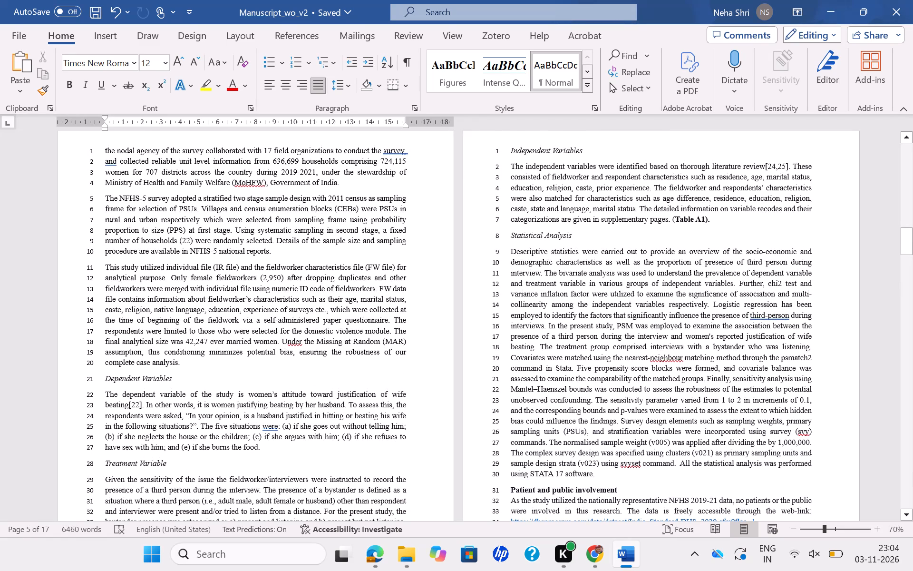
# Check the spelling suggestions for the flagged word "Under" in line 18 of page 5.
pyautogui.click(299, 340)
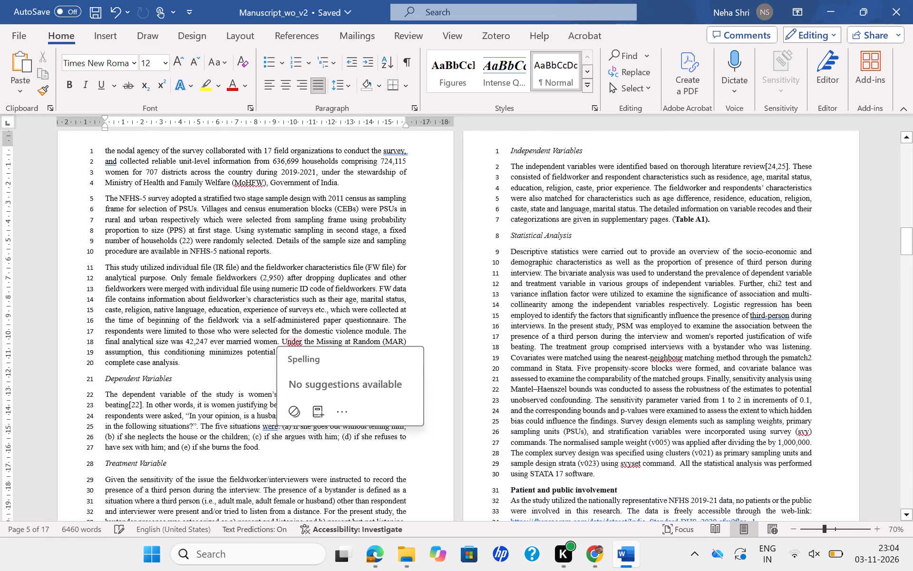
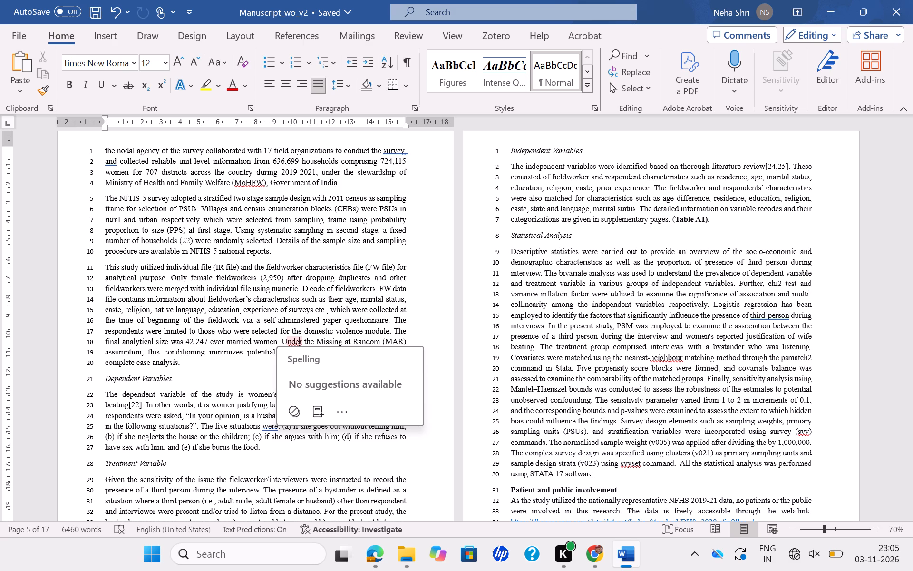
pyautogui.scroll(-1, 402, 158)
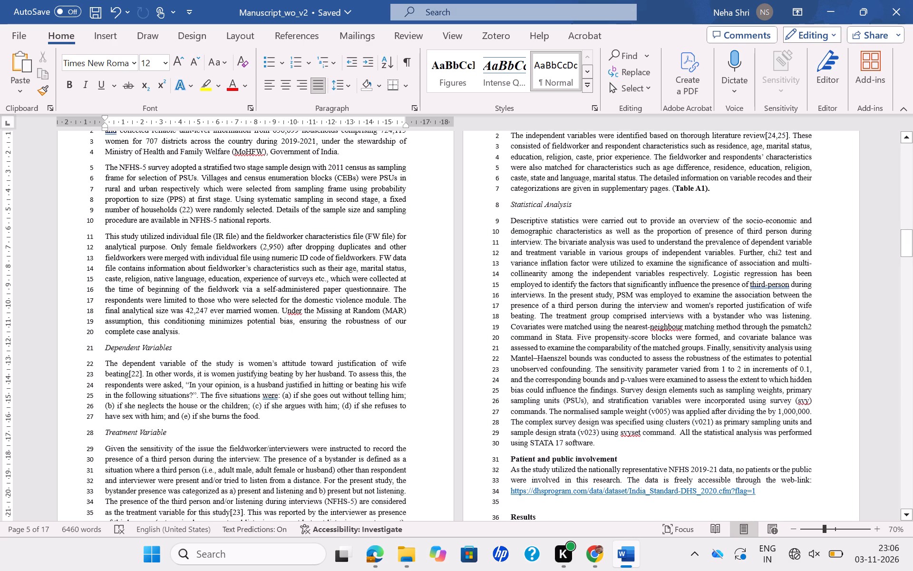
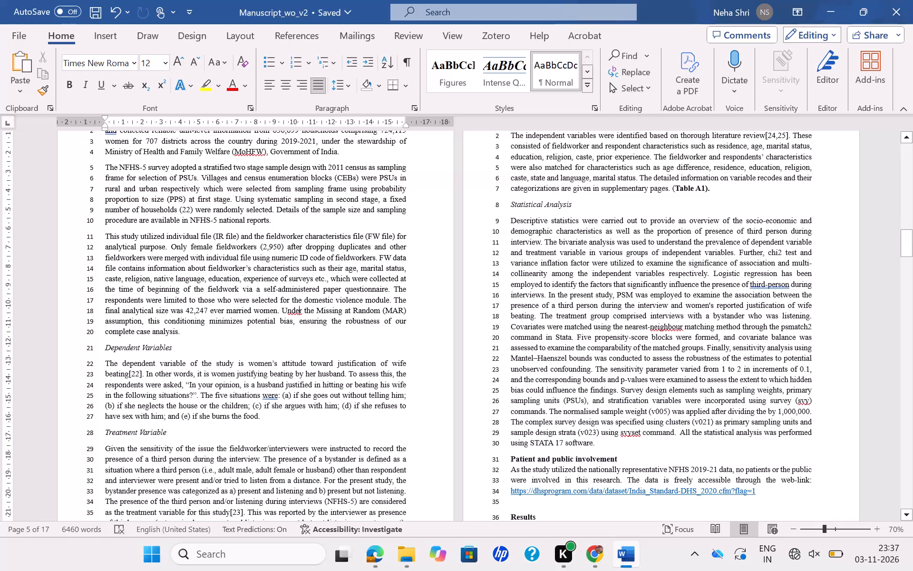
# Save the Manuscript_wo_v2 document and close it.
pyautogui.hotkey('ctrl', 's')
pyautogui.hotkey('ctrl', 's')
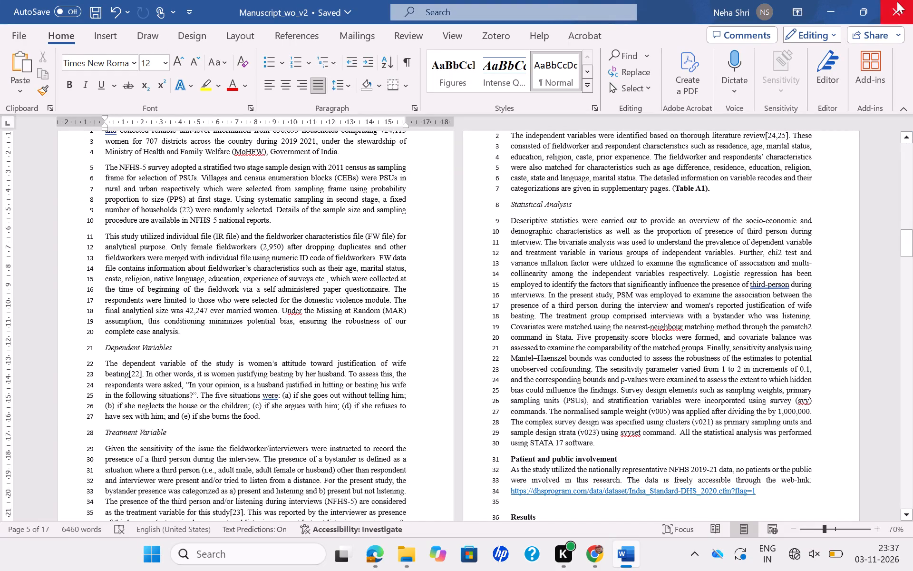
pyautogui.click(899, 0)
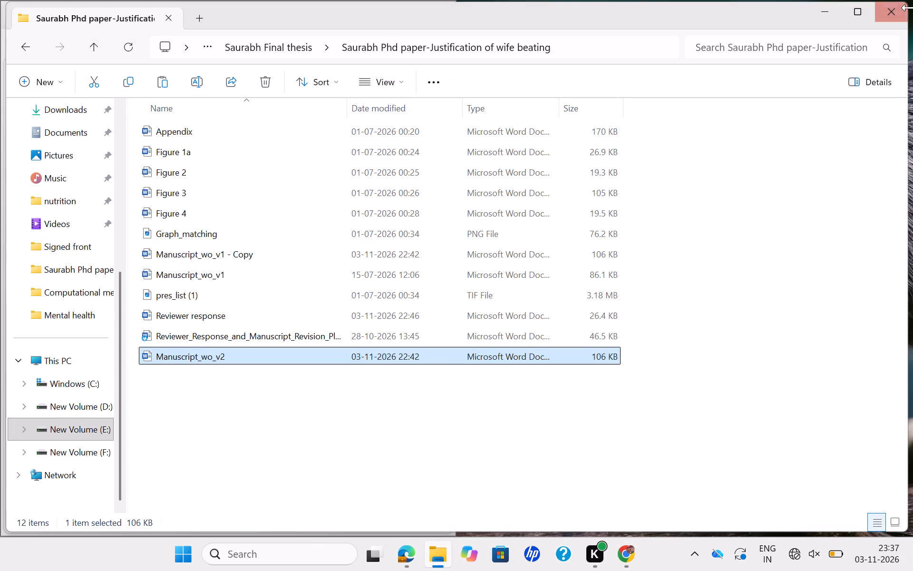
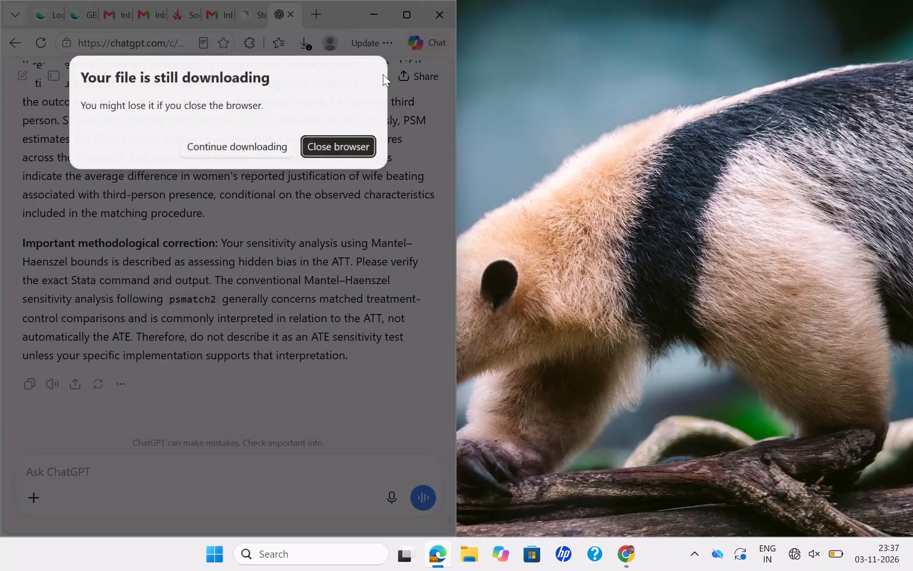
# Close the Edge browser, abandoning the file download that is still in progress.
pyautogui.click(341, 145)
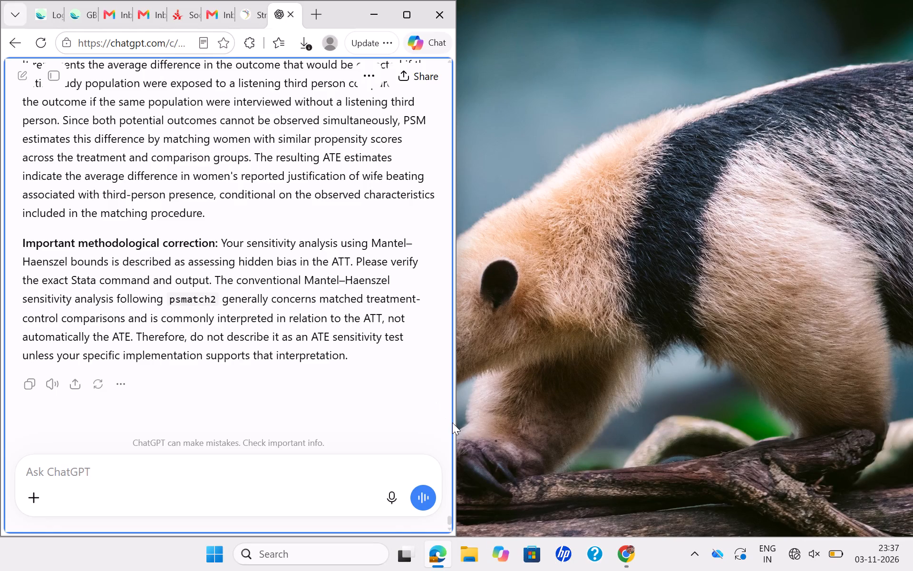
# Open the Windows power options for shutting down the computer.
pyautogui.click(215, 555)
pyautogui.click(206, 568)
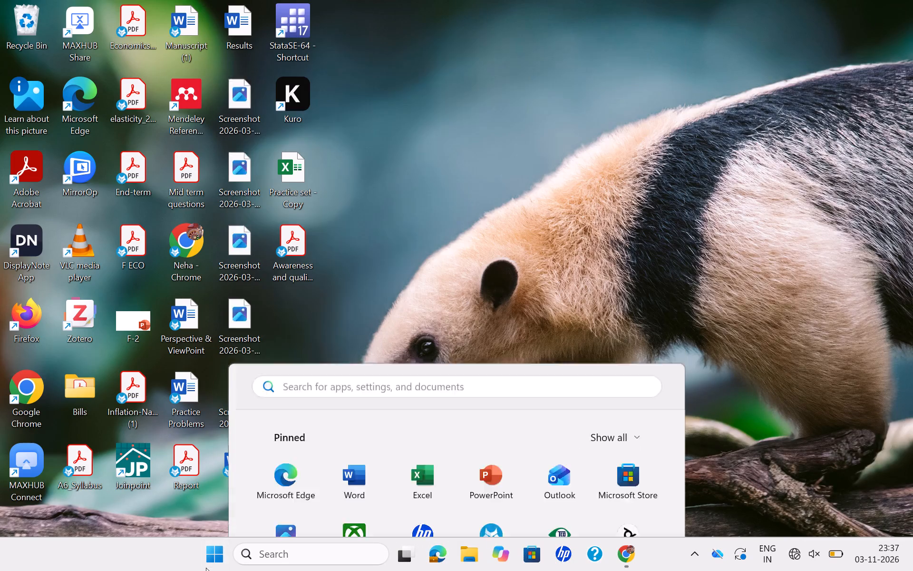
pyautogui.click(212, 565)
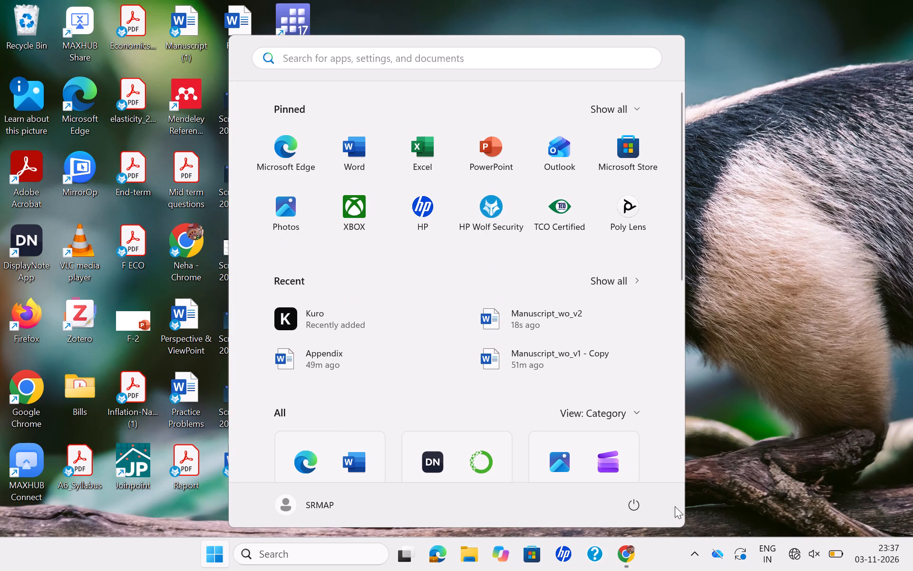
pyautogui.click(637, 498)
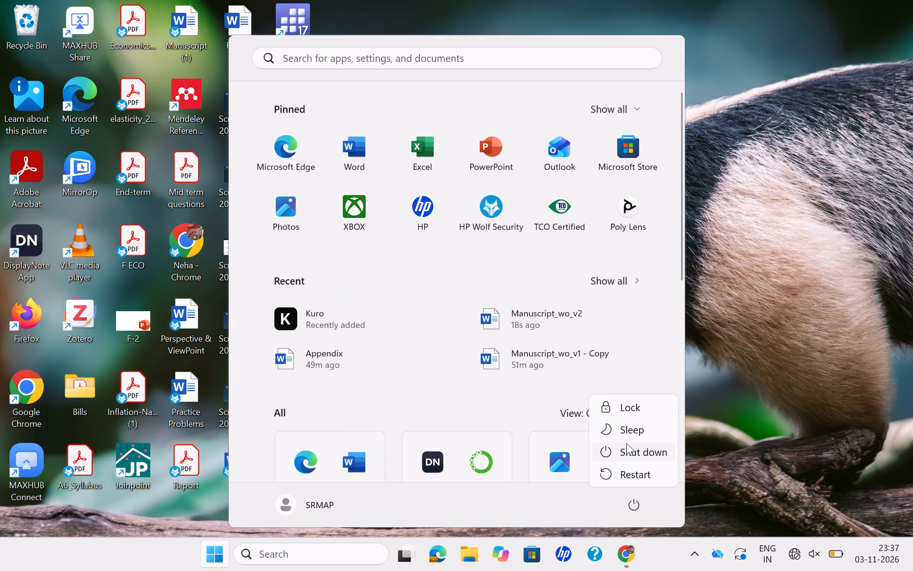